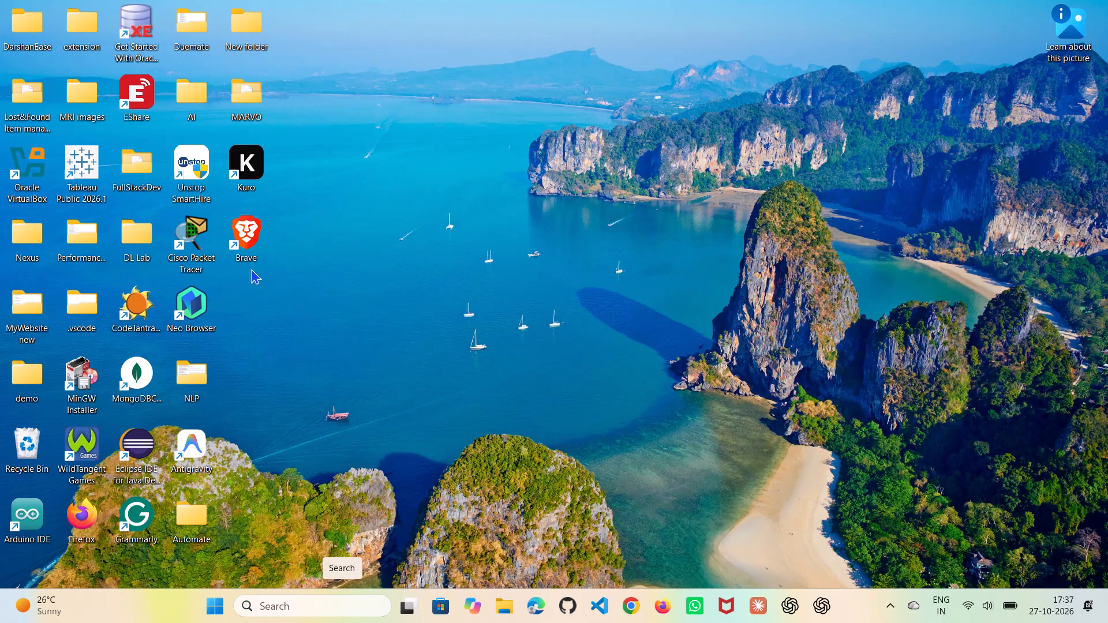
# Launch the Kuro application from the desktop.
pyautogui.doubleClick(251, 165)
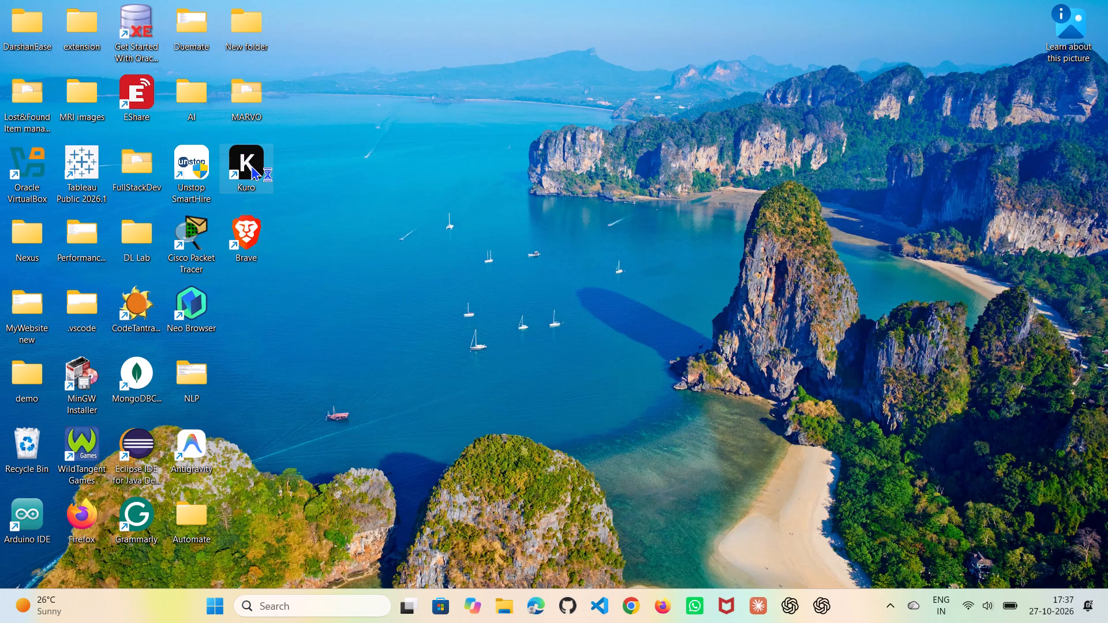
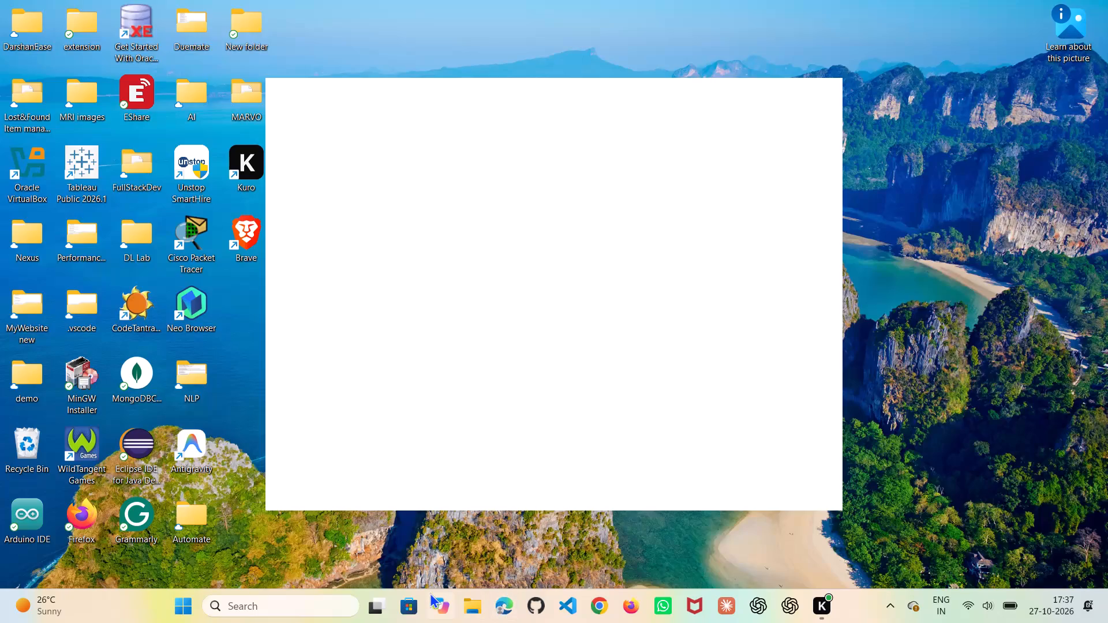
# Find Tableau Public through the system search, launch it and bring its start page to the front.
pyautogui.click(329, 607)
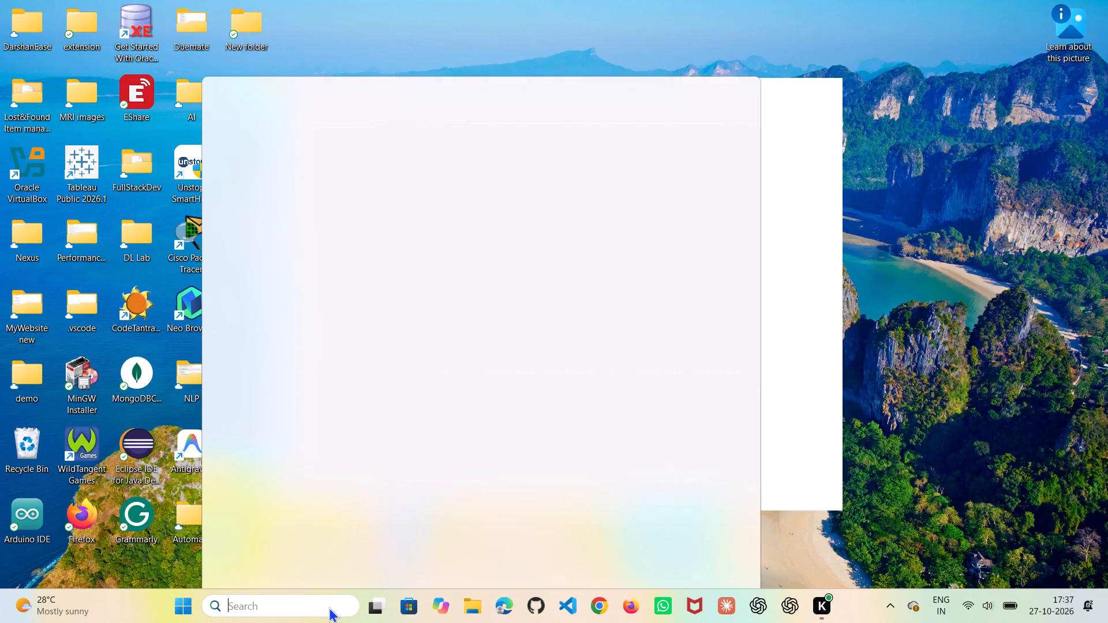
pyautogui.press('t')
pyautogui.press('Return')
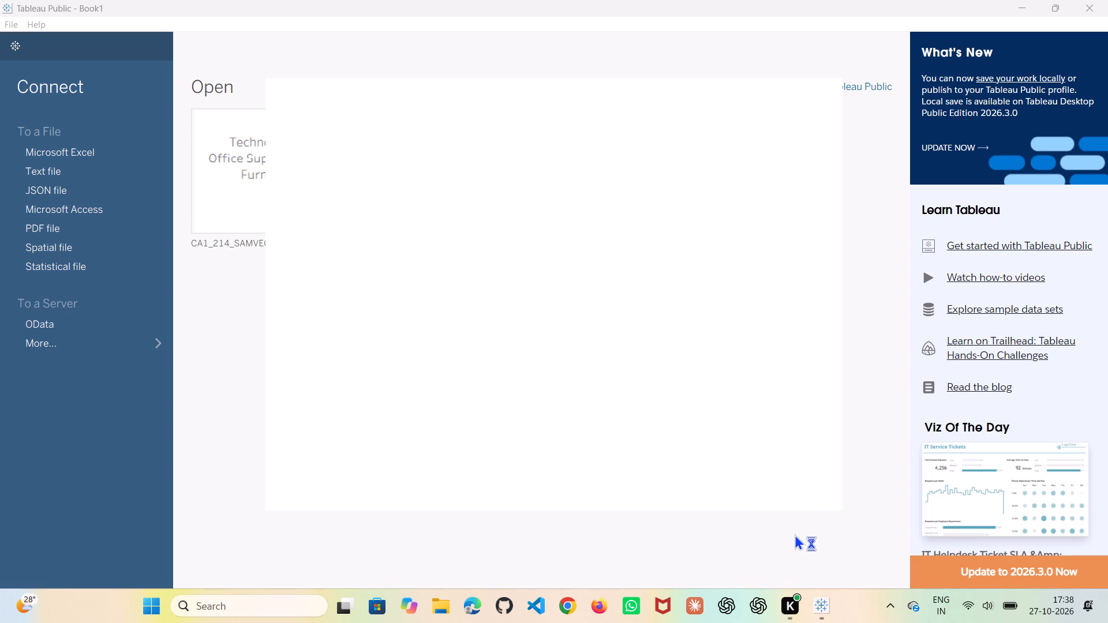
pyautogui.click(891, 455)
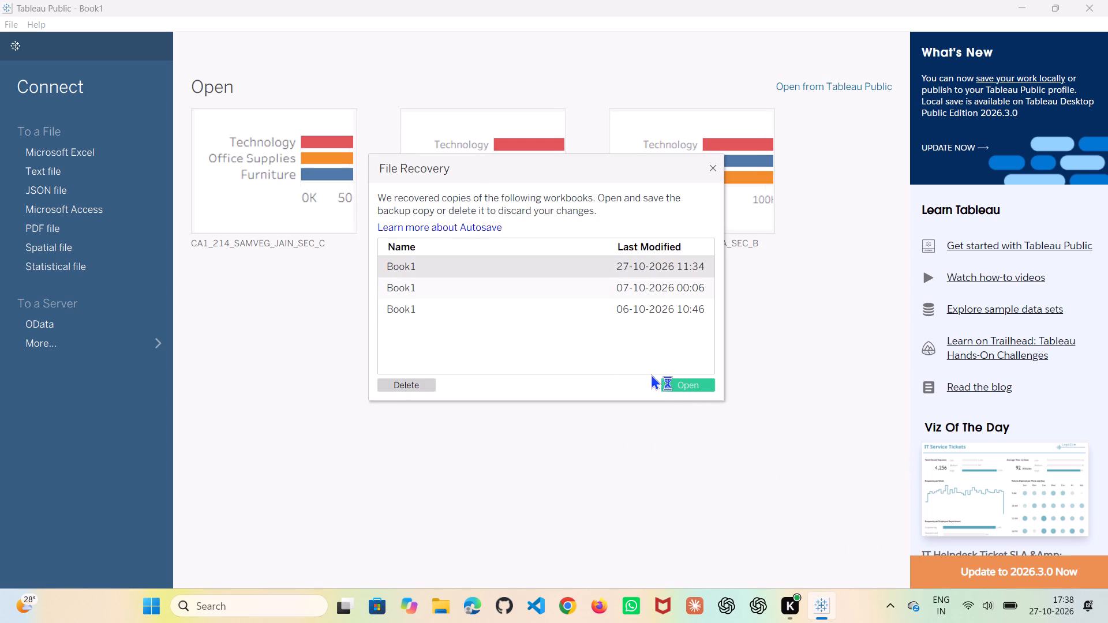
pyautogui.click(691, 385)
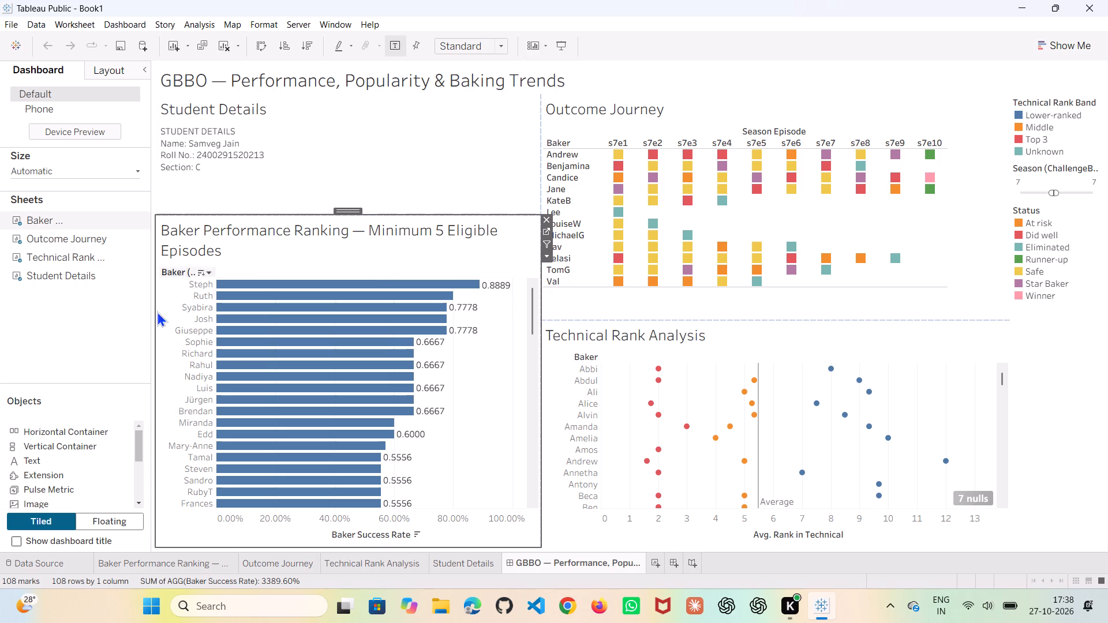
pyautogui.click(91, 318)
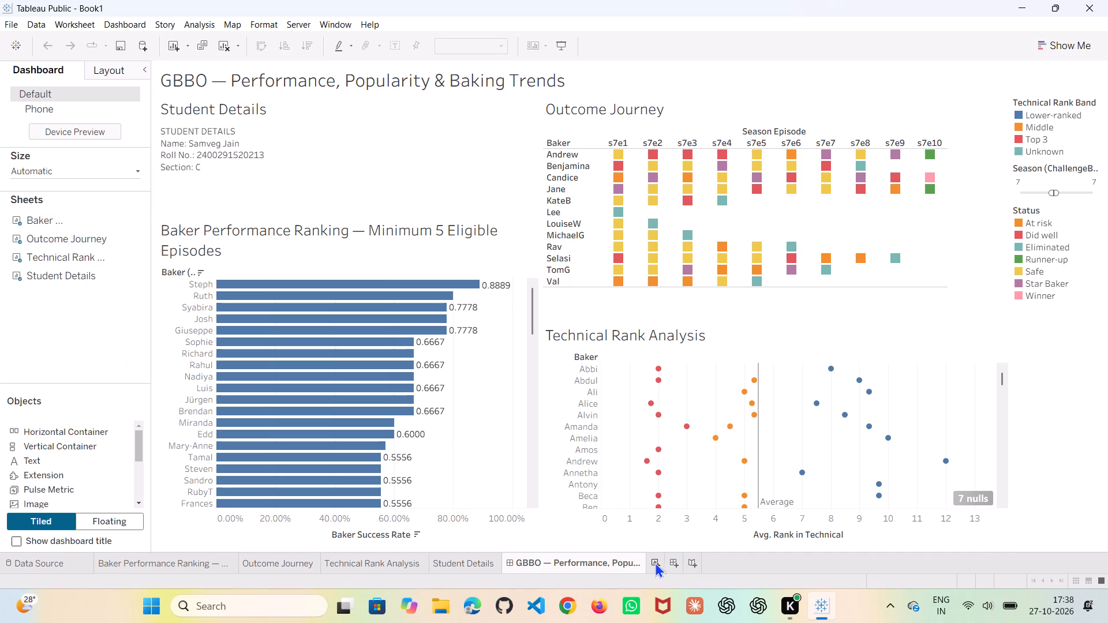
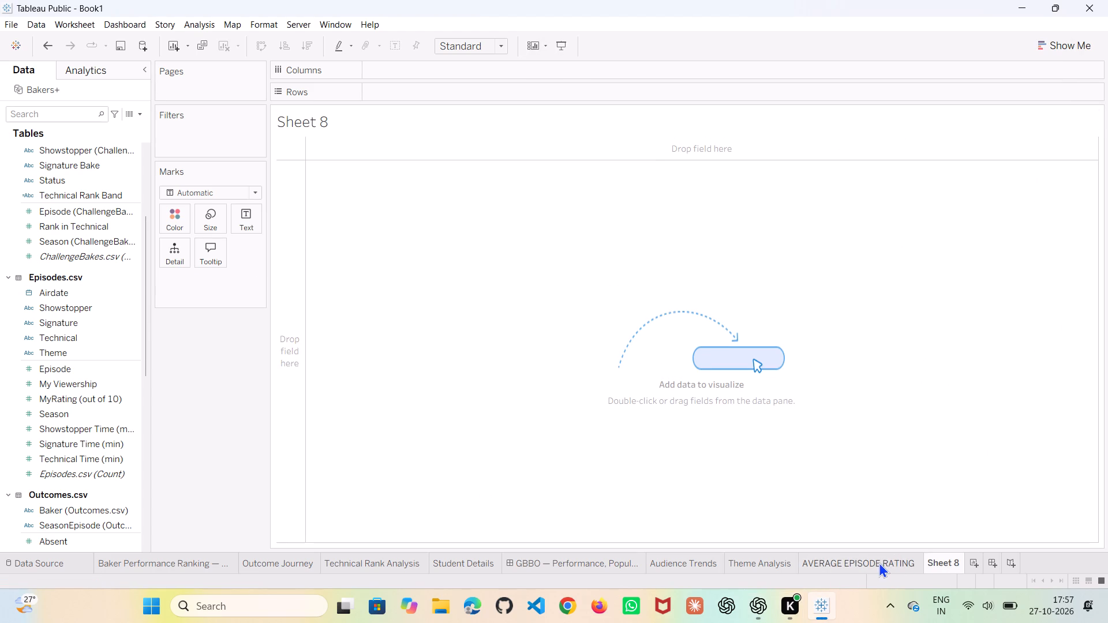
pyautogui.doubleClick(946, 560)
pyautogui.hotkey('ctrl', 'v')
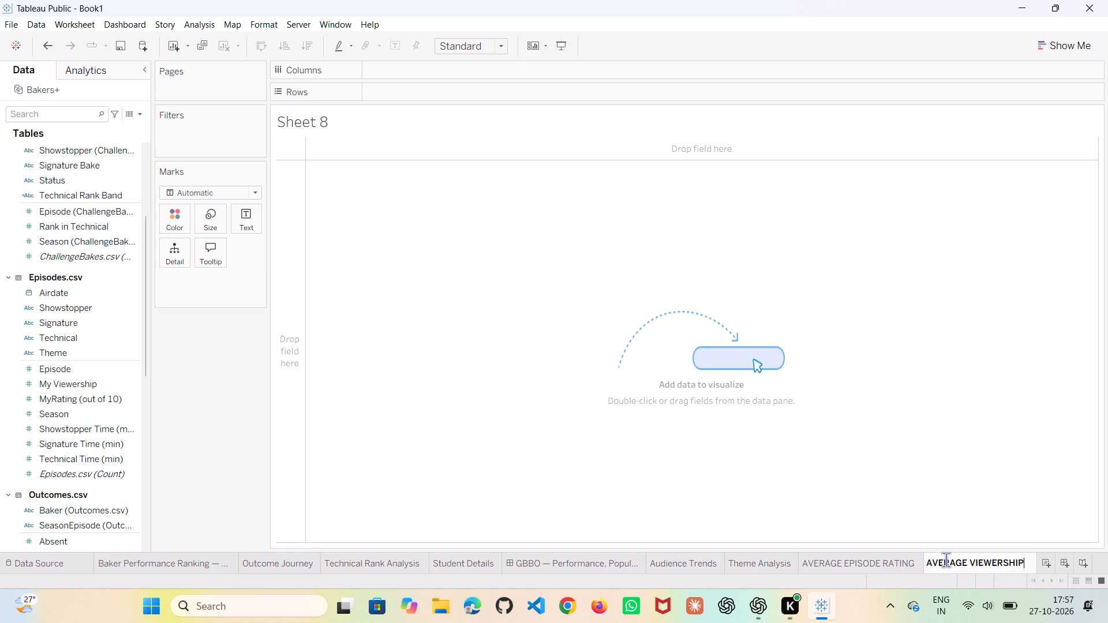
pyautogui.press('Return')
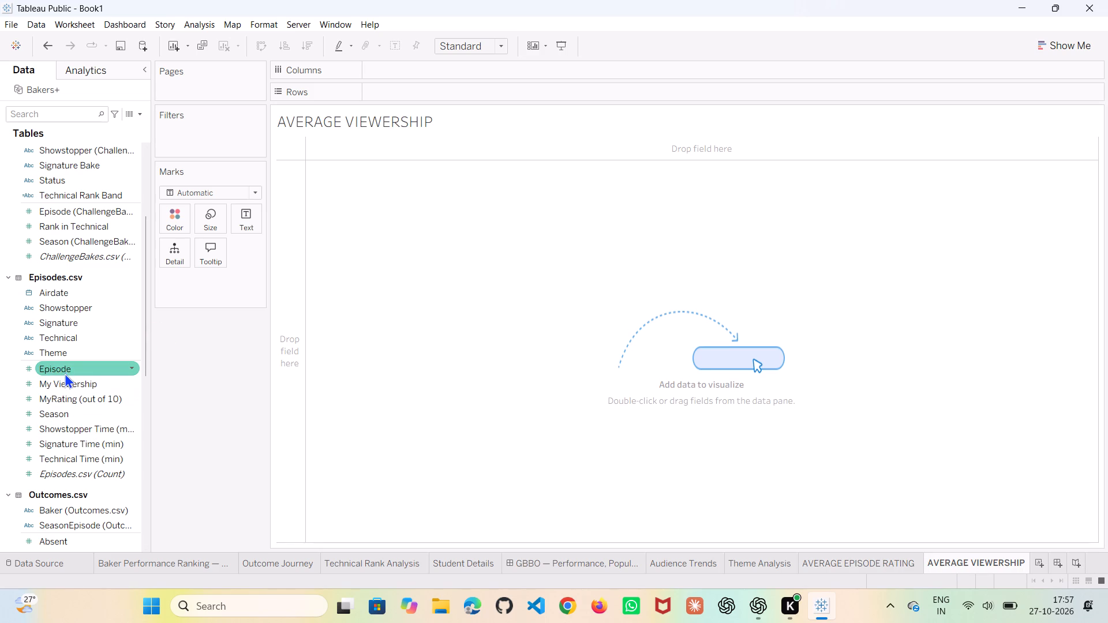
# Place My Viewership from Episodes.csv on the Text mark and aggregate it as Average.
pyautogui.moveTo(65, 377); pyautogui.dragTo(246, 212)
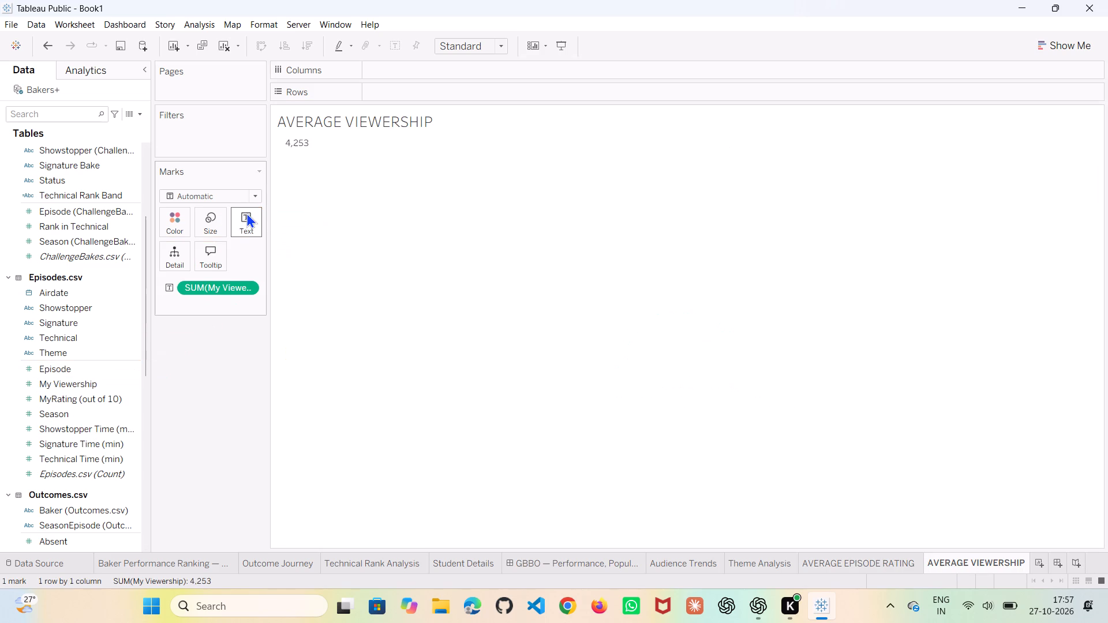
pyautogui.click(246, 285)
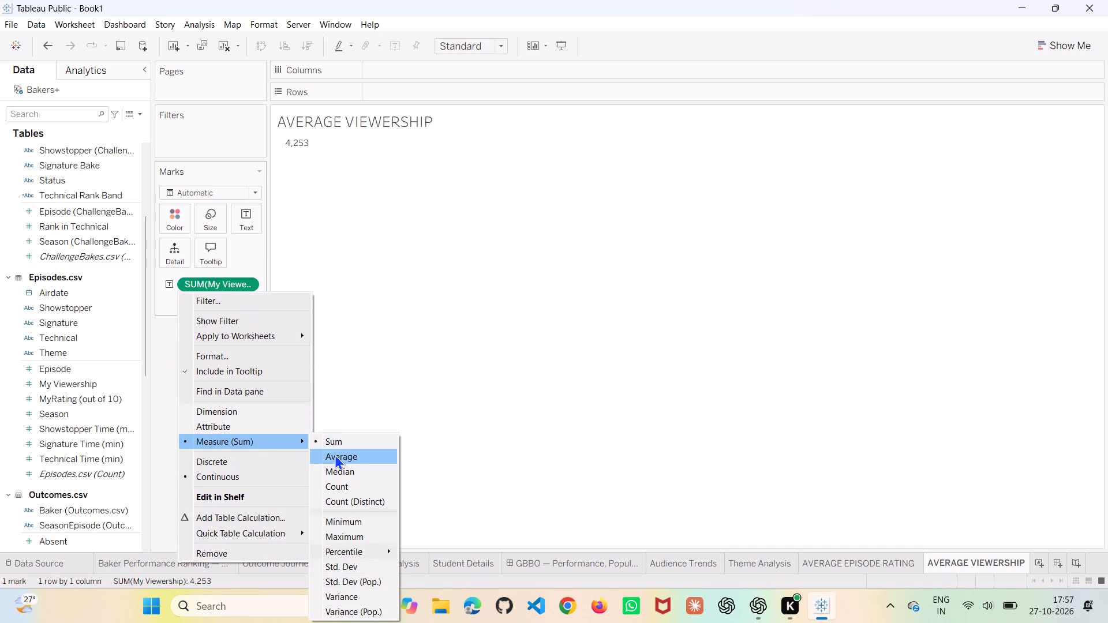
pyautogui.click(335, 454)
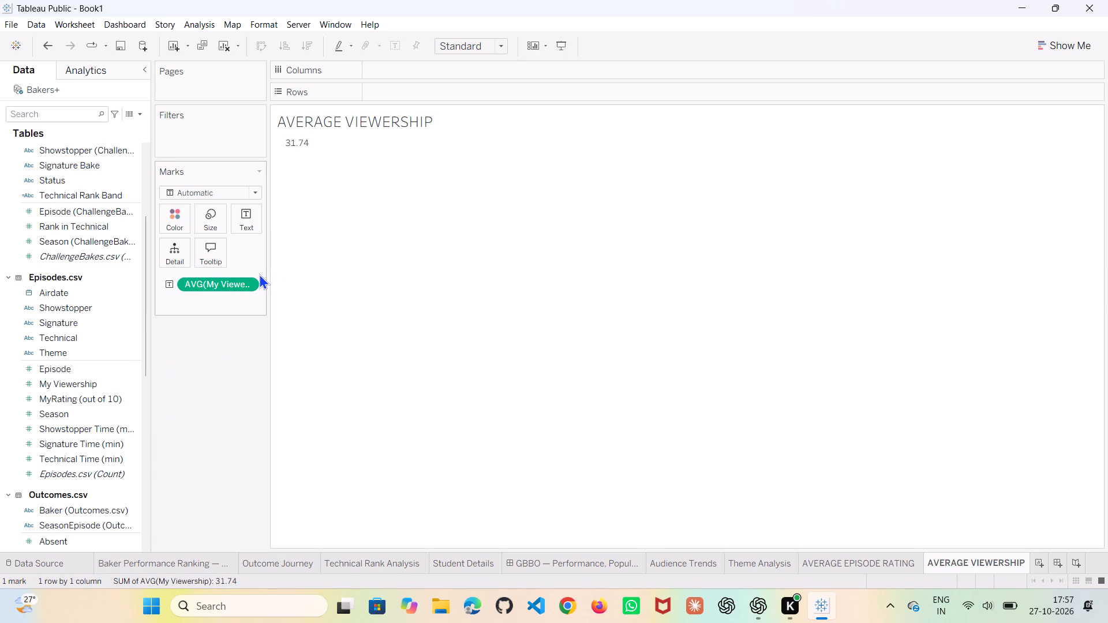
# Replace the average viewership field in the KPI's text label with the typed value 31.74 at font size 22.
pyautogui.click(247, 214)
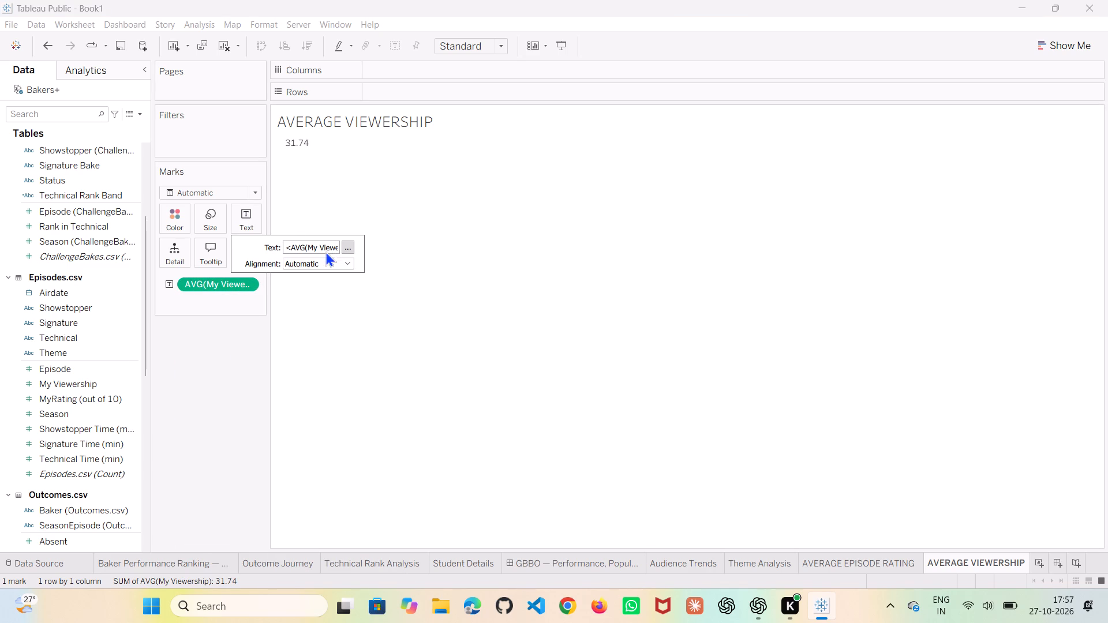
pyautogui.click(331, 257)
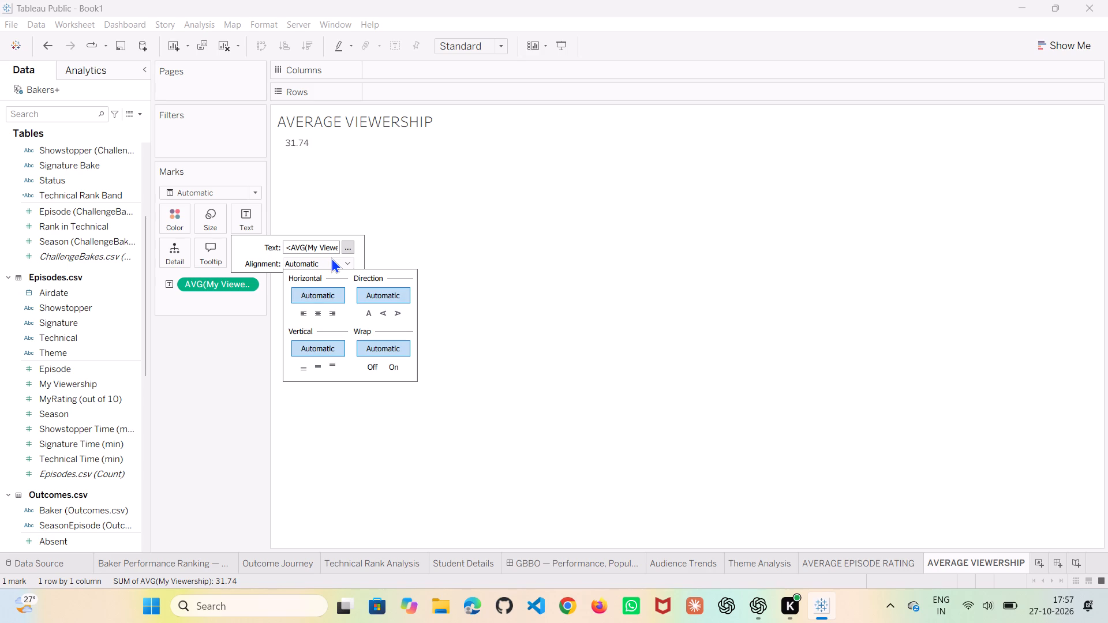
pyautogui.click(346, 261)
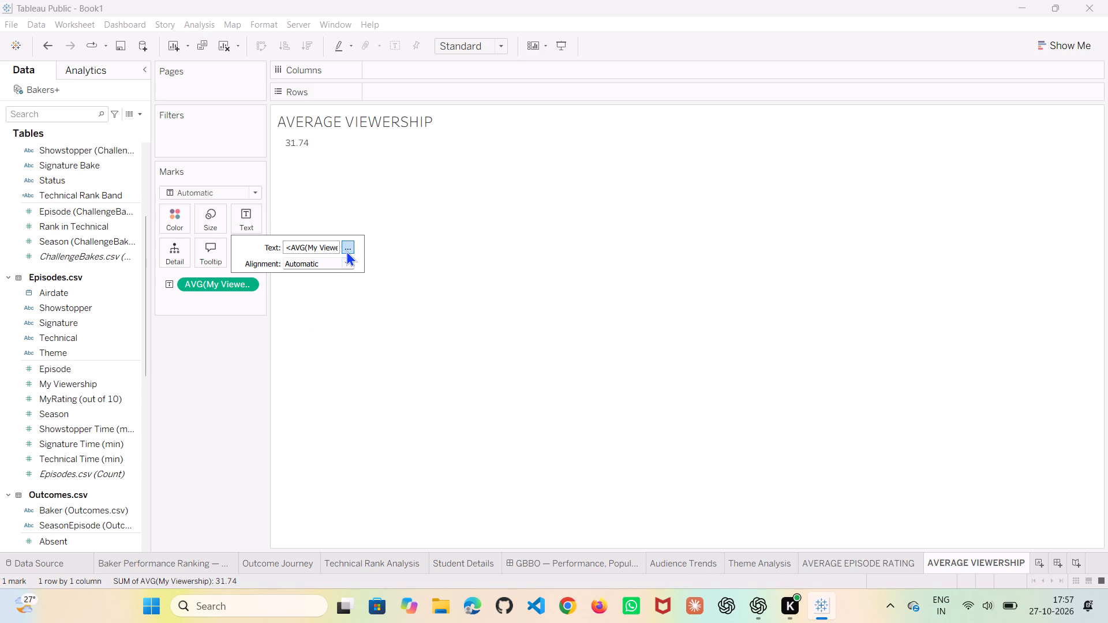
pyautogui.click(346, 244)
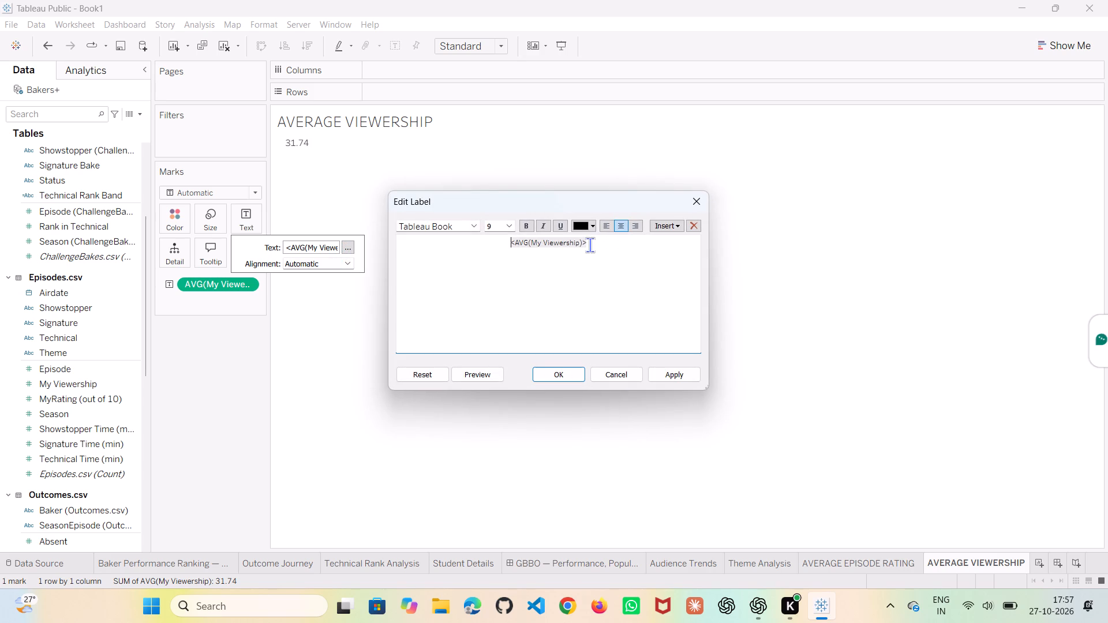
pyautogui.moveTo(590, 243); pyautogui.dragTo(505, 243)
pyautogui.press('BackSpace')
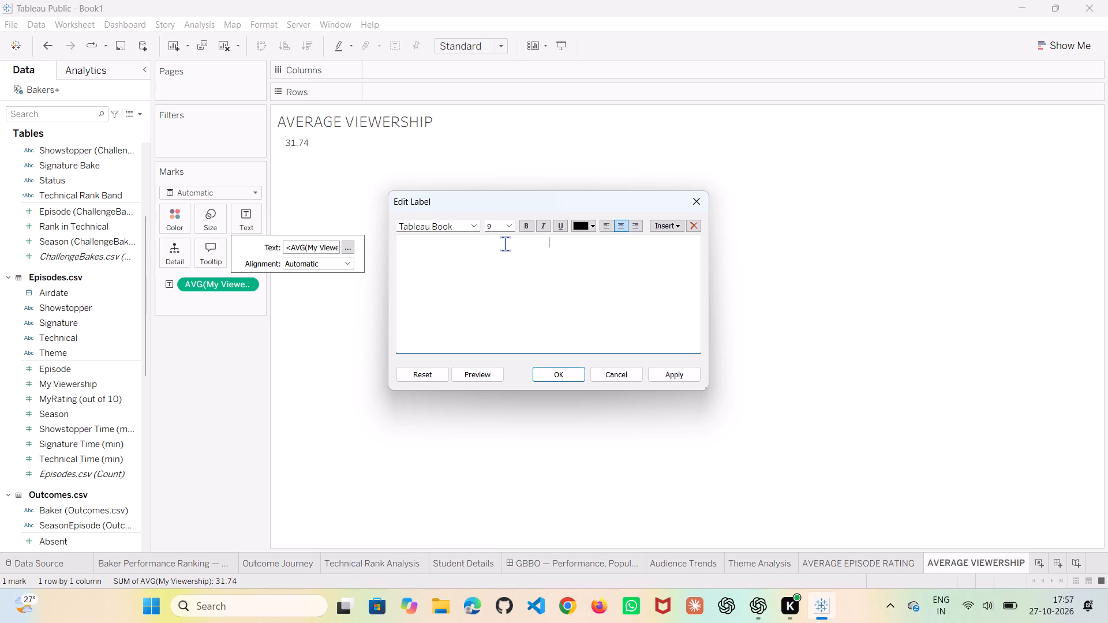
pyautogui.click(510, 227)
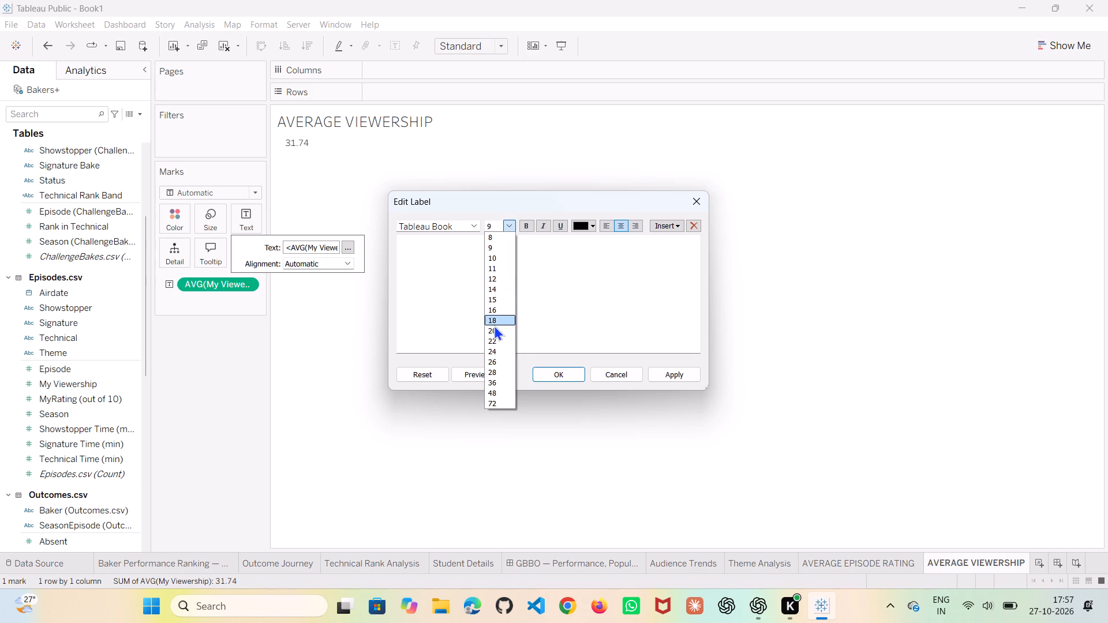
pyautogui.click(493, 336)
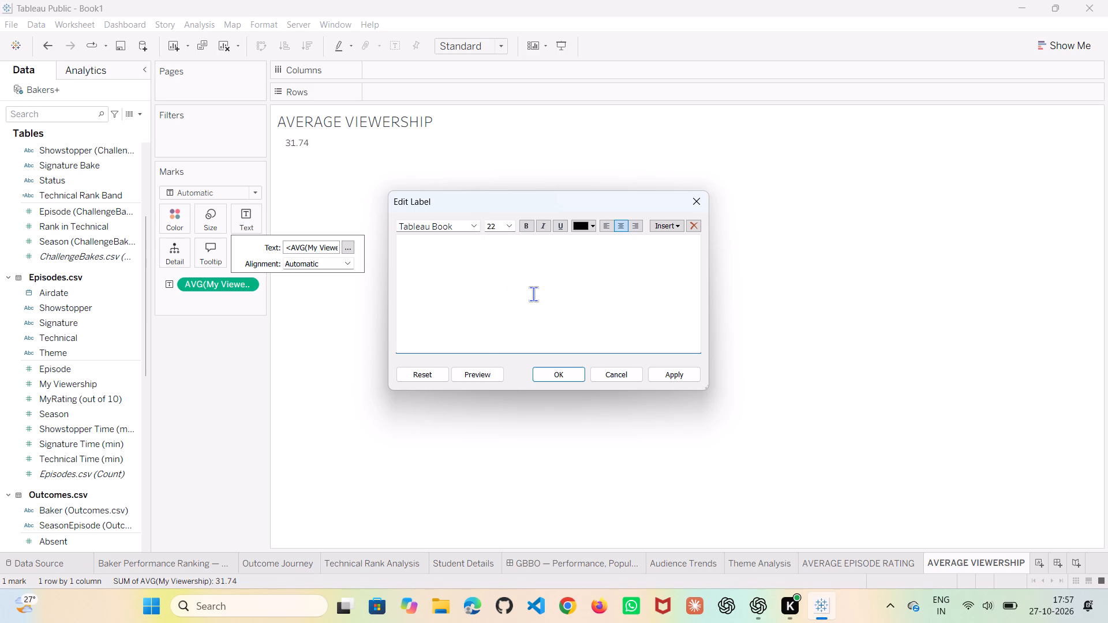
pyautogui.write('31')
pyautogui.press('.')
pyautogui.write('74')
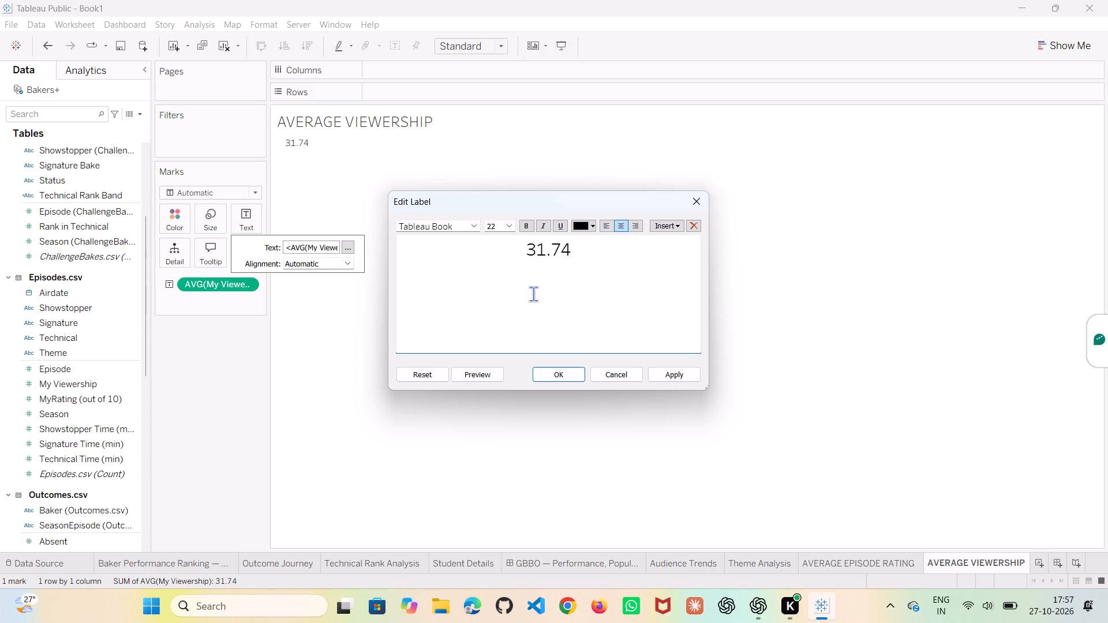
pyautogui.click(560, 371)
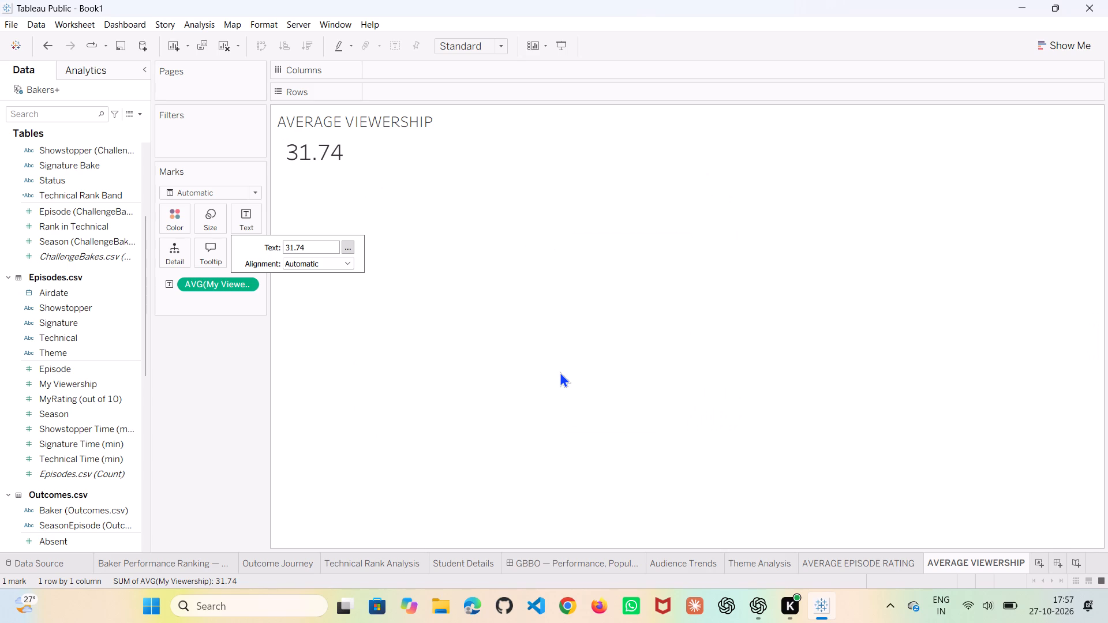
pyautogui.click(410, 328)
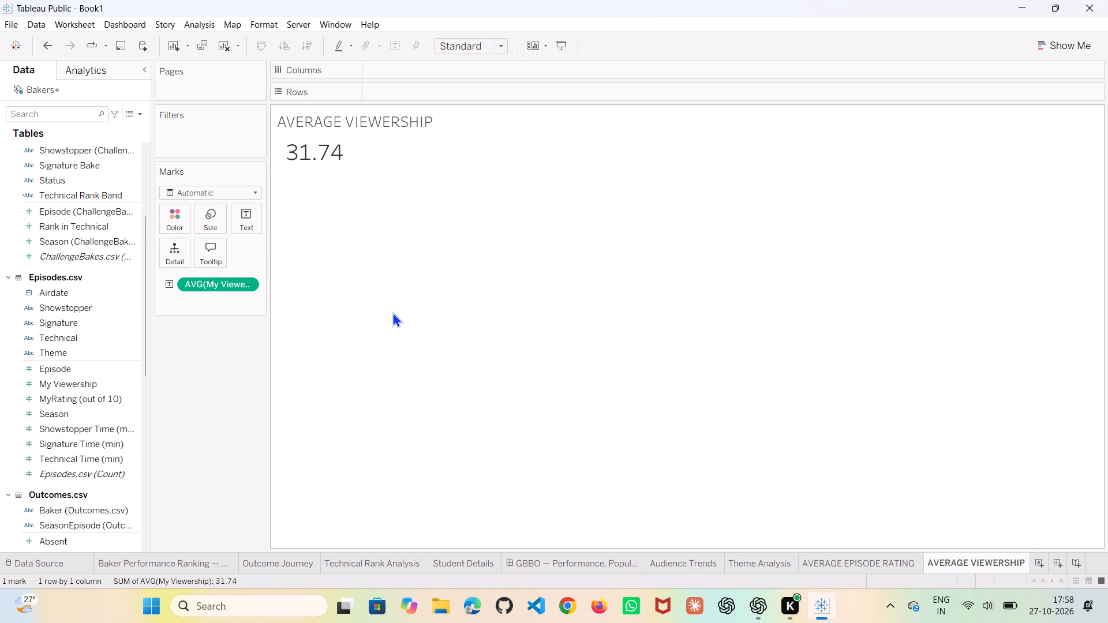
# Create a new dashboard and set its size to Automatic.
pyautogui.click(1057, 562)
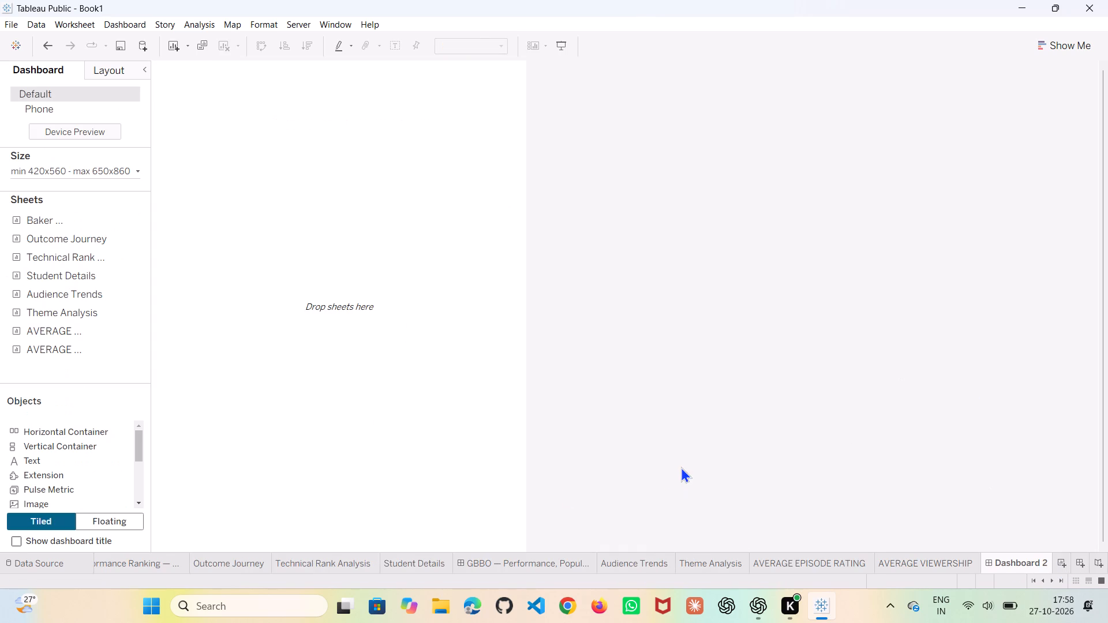
pyautogui.click(136, 171)
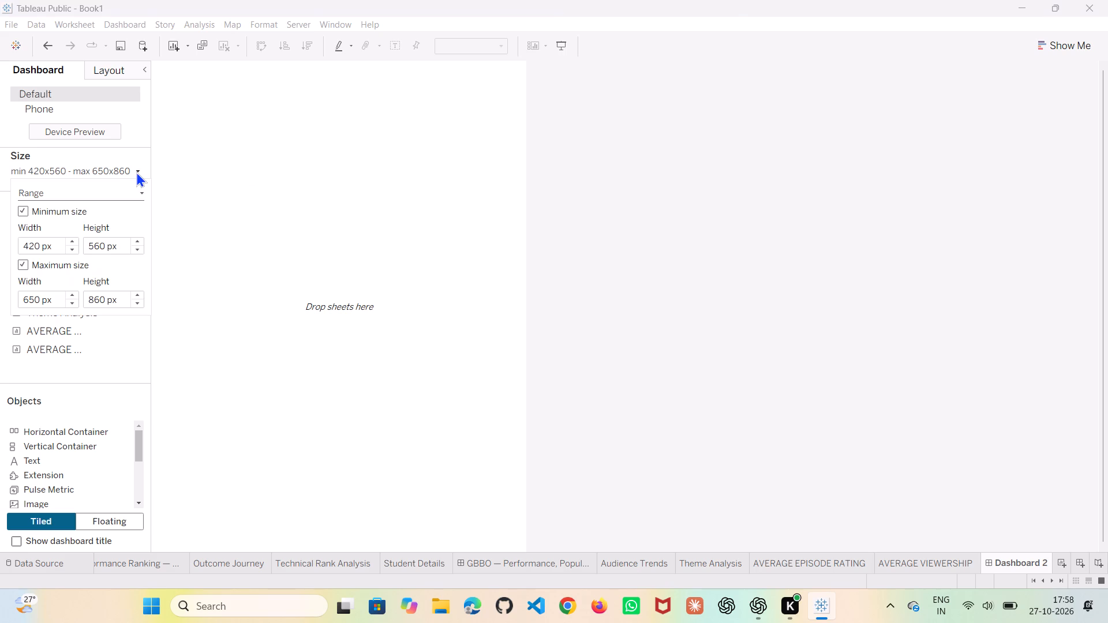
pyautogui.click(131, 189)
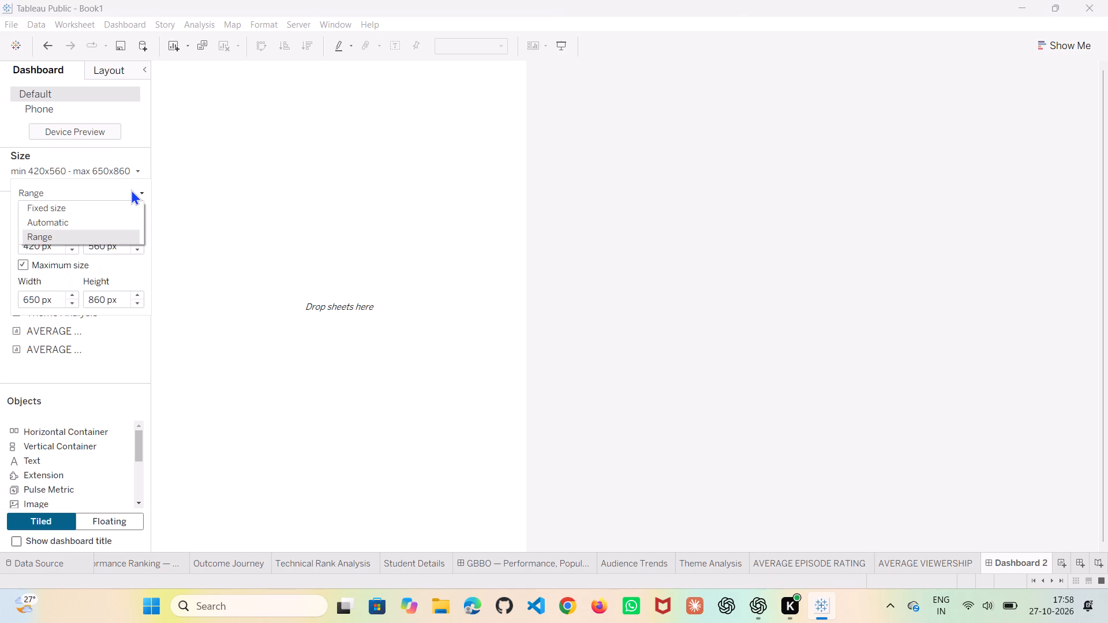
pyautogui.click(108, 216)
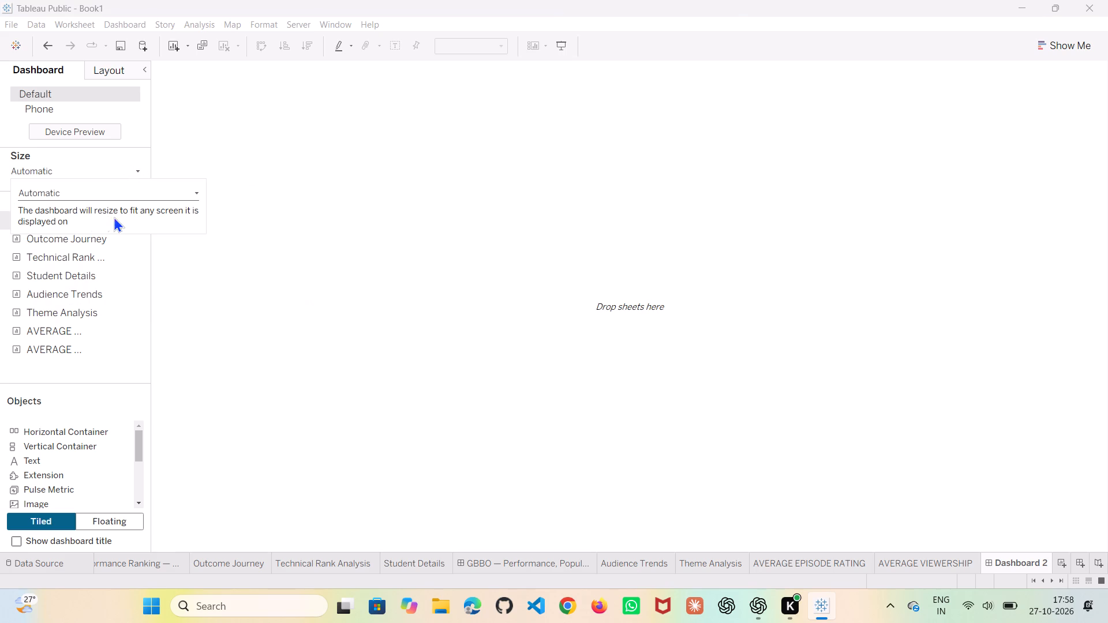
# Place the AVERAGE EPISODE RATING sheet on the empty dashboard and the AVERAGE VIEWERSHIP sheet above it.
pyautogui.click(350, 304)
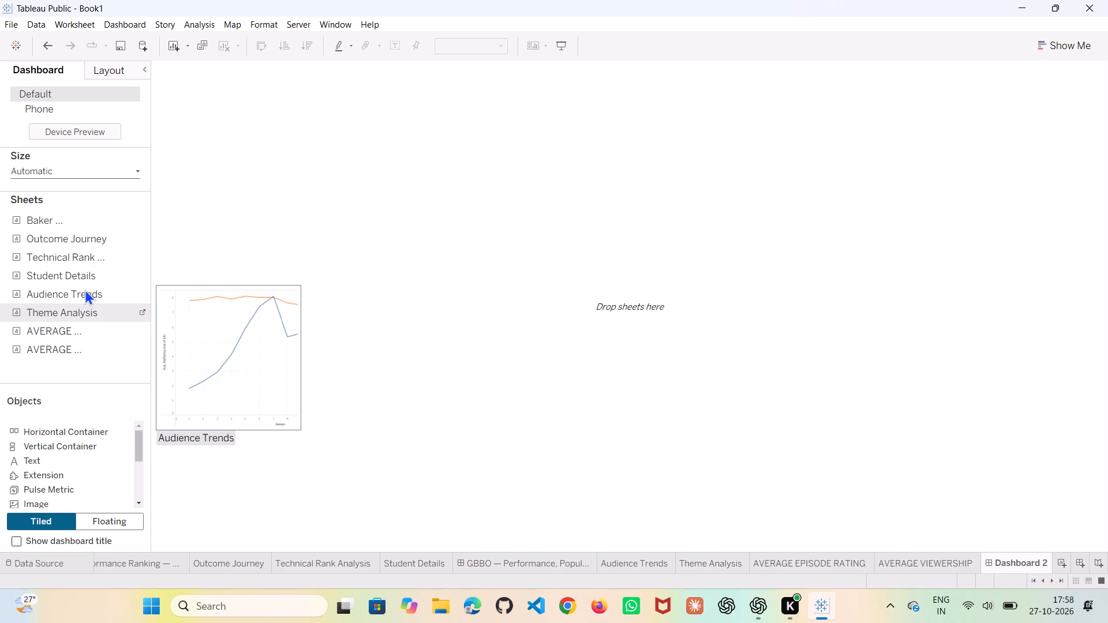
pyautogui.moveTo(77, 329); pyautogui.dragTo(256, 241)
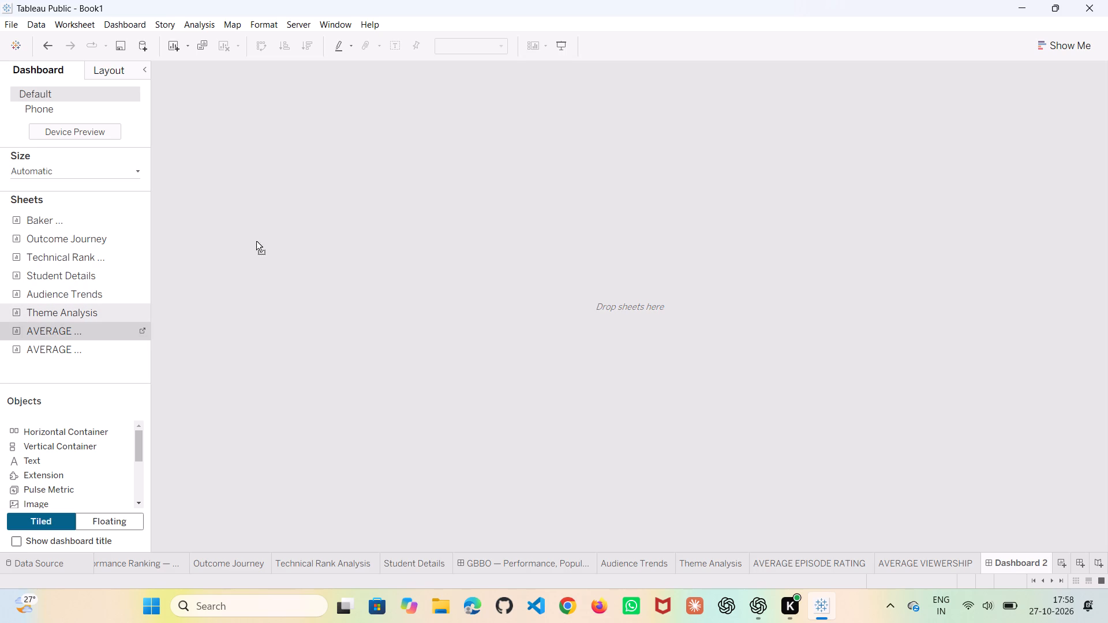
pyautogui.moveTo(256, 241); pyautogui.dragTo(248, 163)
pyautogui.moveTo(248, 163); pyautogui.dragTo(257, 172)
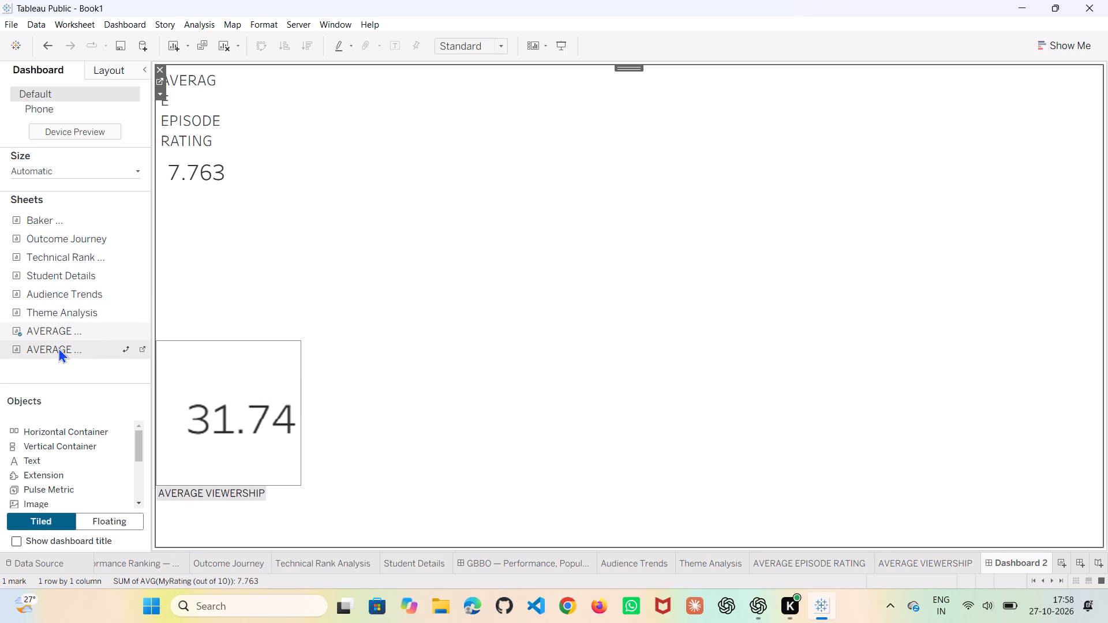
pyautogui.moveTo(58, 347); pyautogui.dragTo(376, 125)
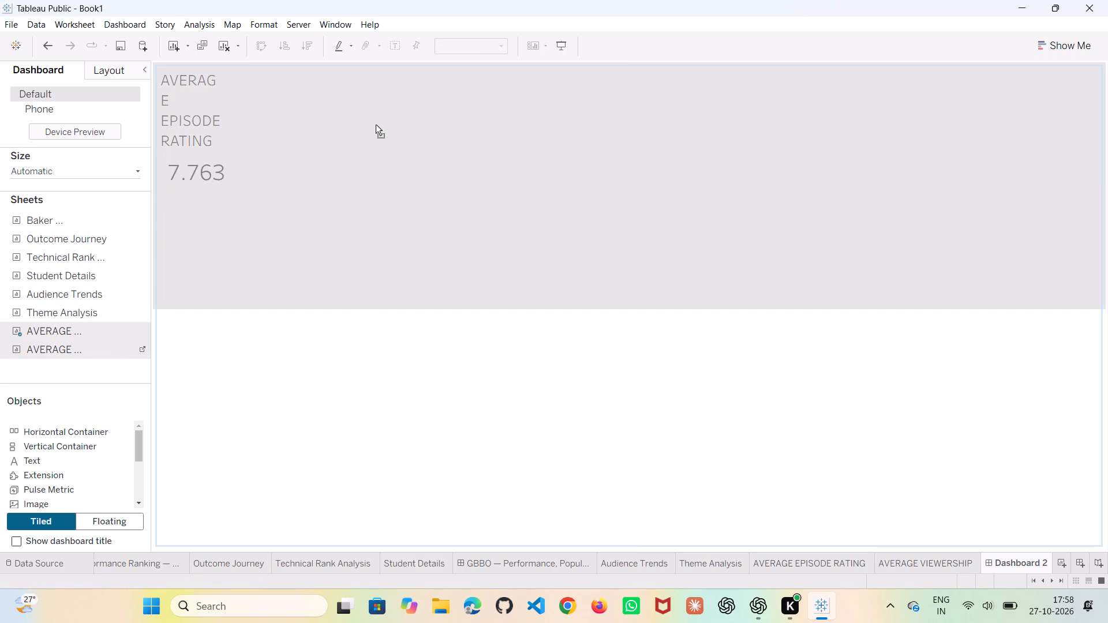
pyautogui.moveTo(376, 125); pyautogui.dragTo(432, 126)
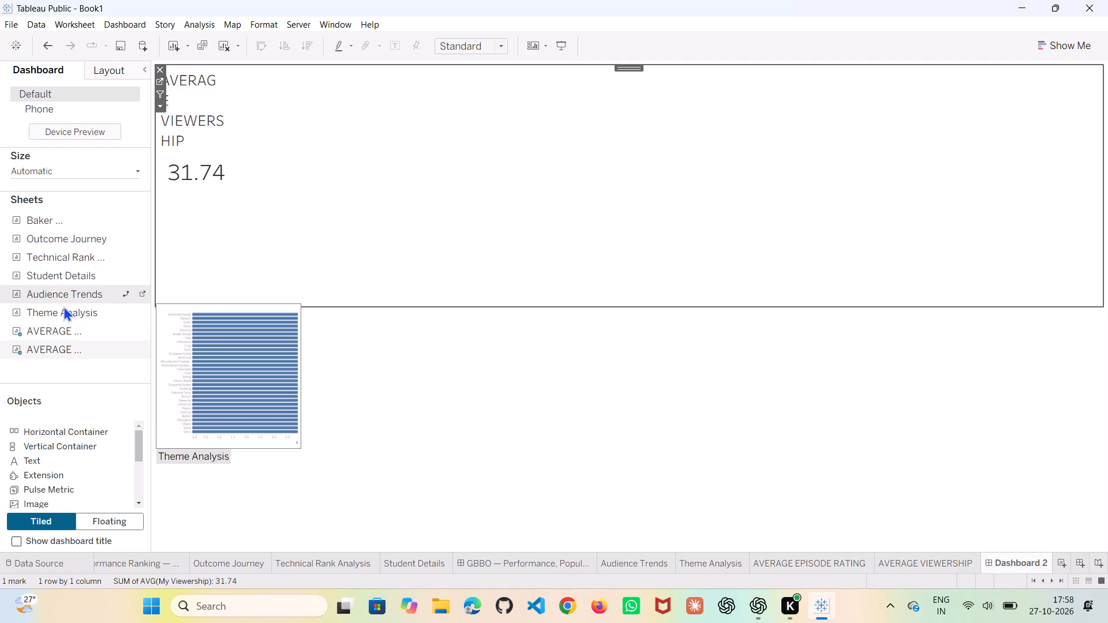
# Add the Theme Analysis sheet beside the AVERAGE VIEWERSHIP KPI and widen it to take most of the upper row.
pyautogui.moveTo(66, 309); pyautogui.dragTo(406, 382)
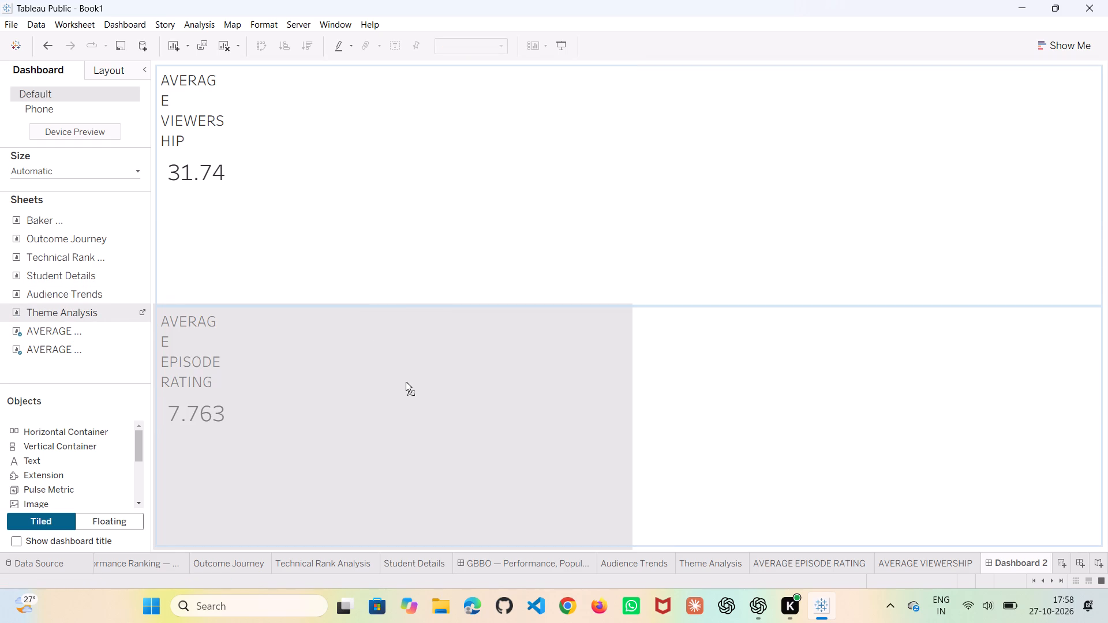
pyautogui.moveTo(406, 382); pyautogui.dragTo(606, 386)
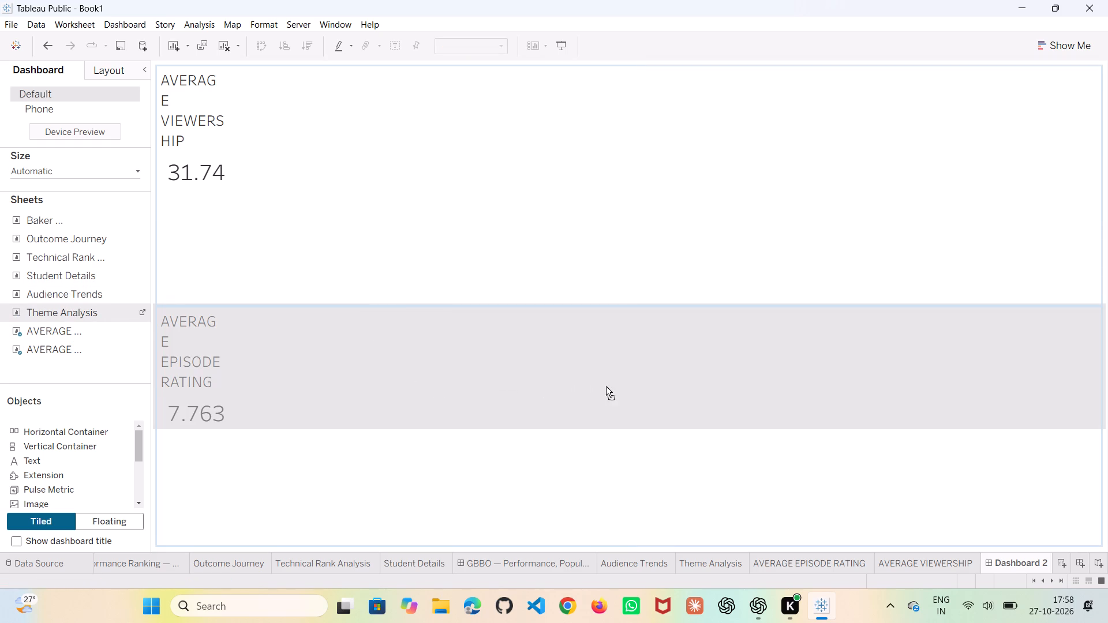
pyautogui.moveTo(606, 386); pyautogui.dragTo(639, 356)
pyautogui.moveTo(639, 356); pyautogui.dragTo(782, 182)
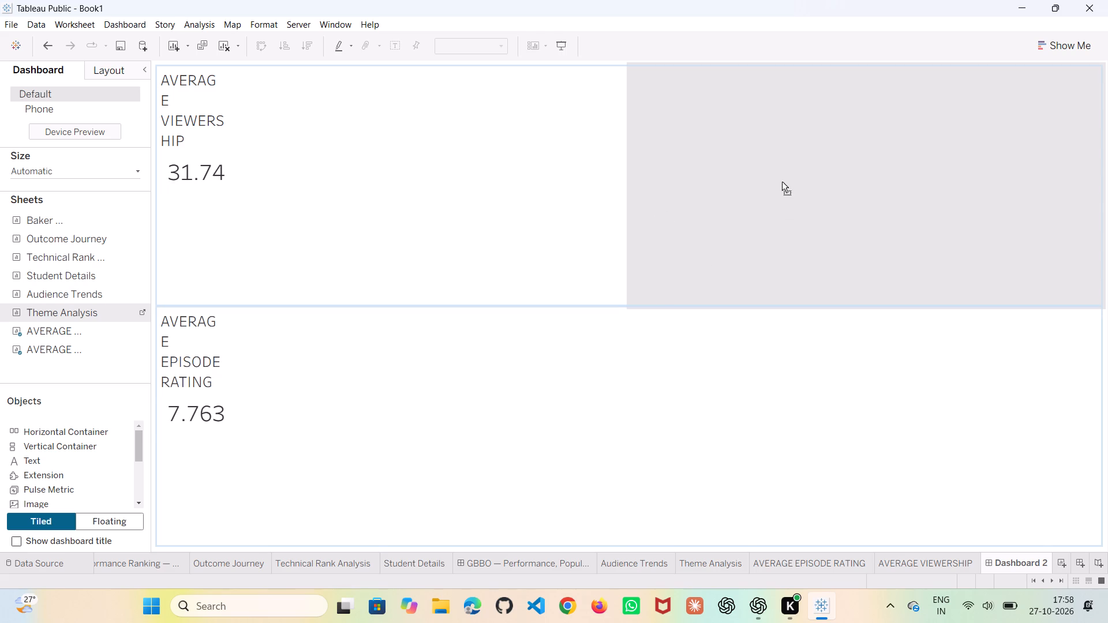
pyautogui.moveTo(782, 182); pyautogui.dragTo(759, 168)
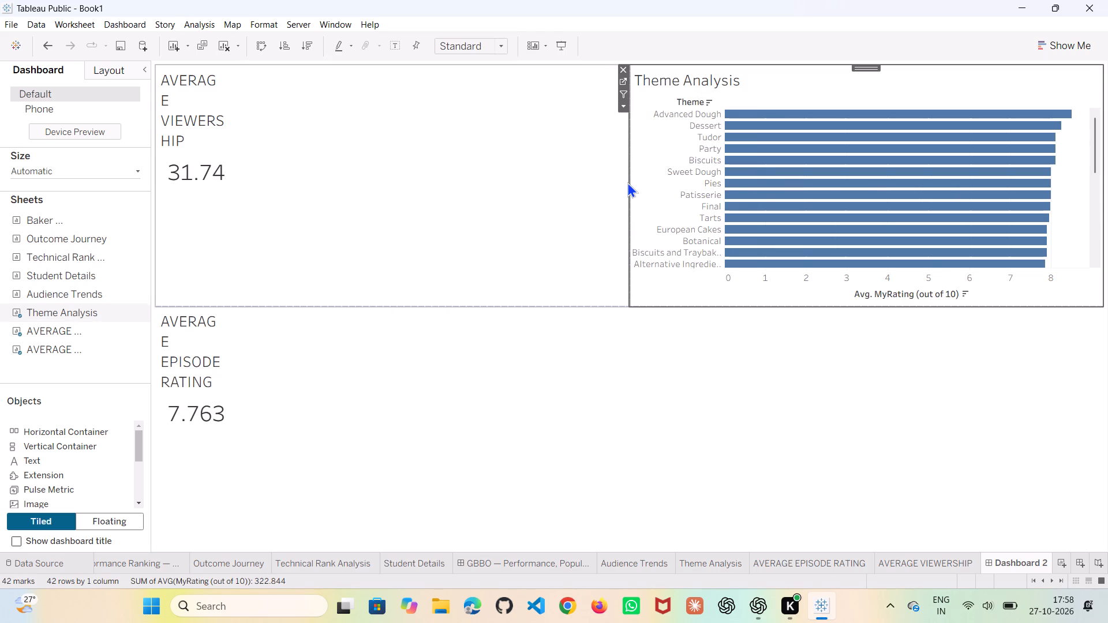
pyautogui.moveTo(630, 182); pyautogui.dragTo(536, 172)
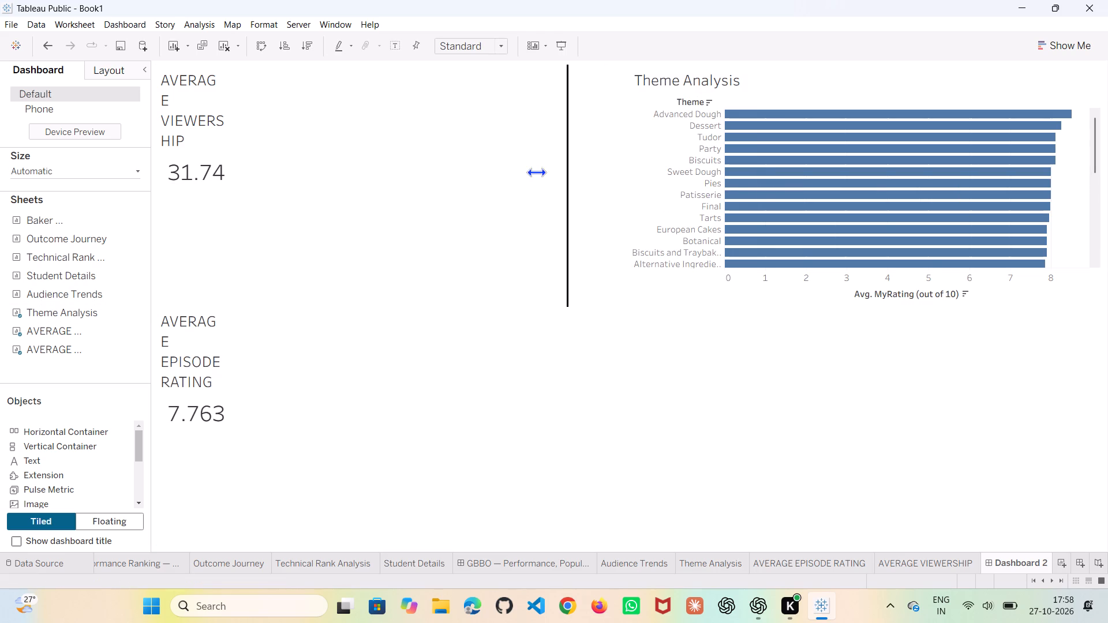
pyautogui.moveTo(536, 172); pyautogui.dragTo(343, 161)
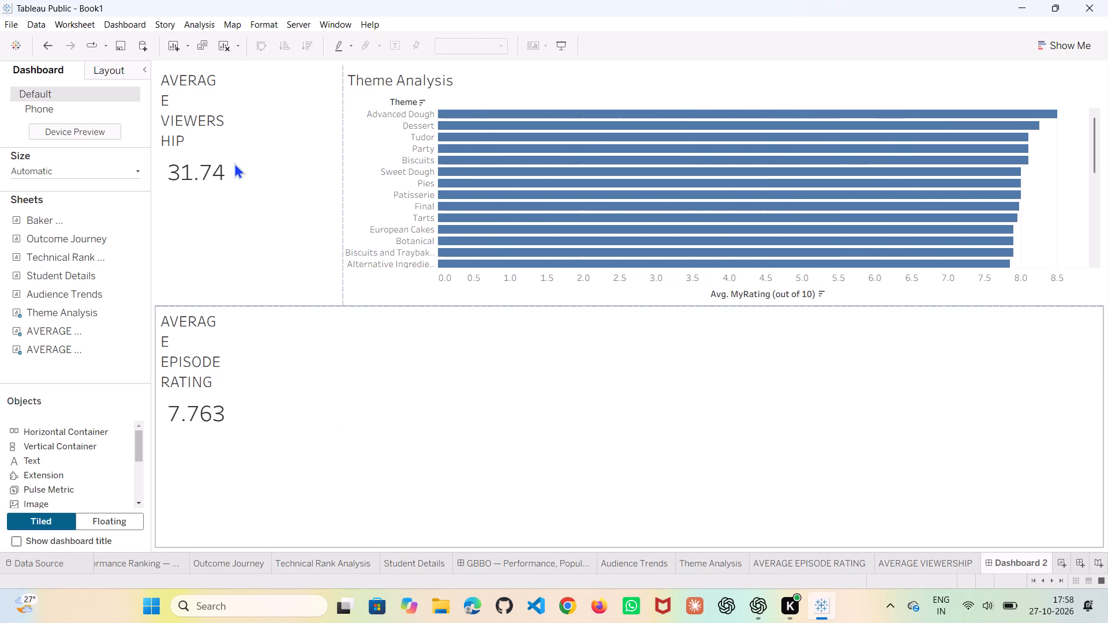
pyautogui.click(203, 106)
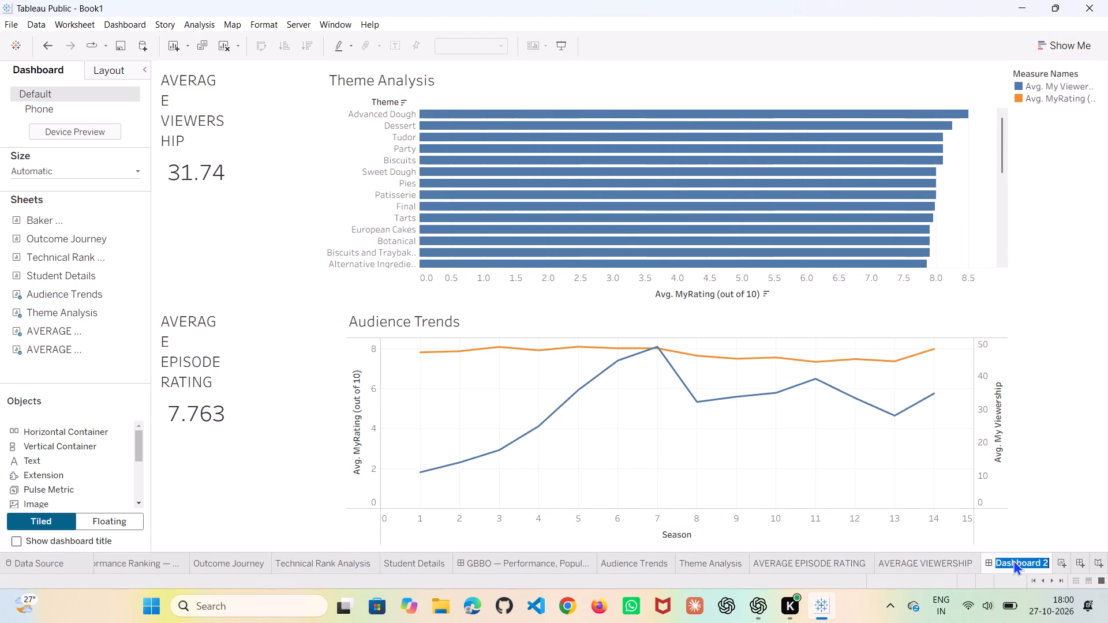
pyautogui.hotkey('ctrl', 'b')
pyautogui.hotkey('ctrl', 'v')
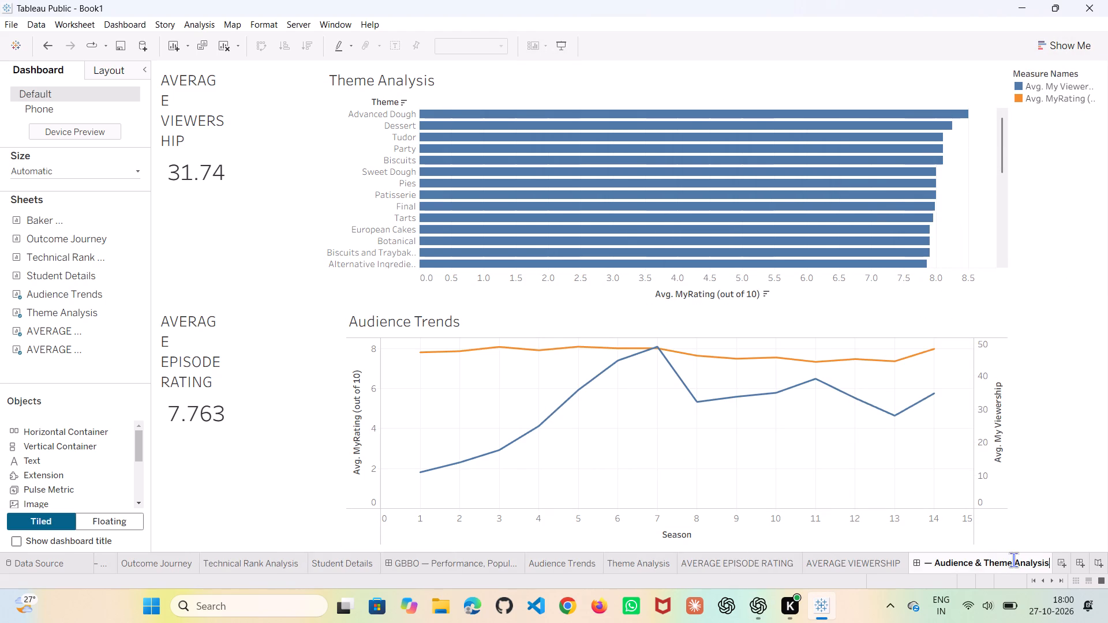
pyautogui.press('Return')
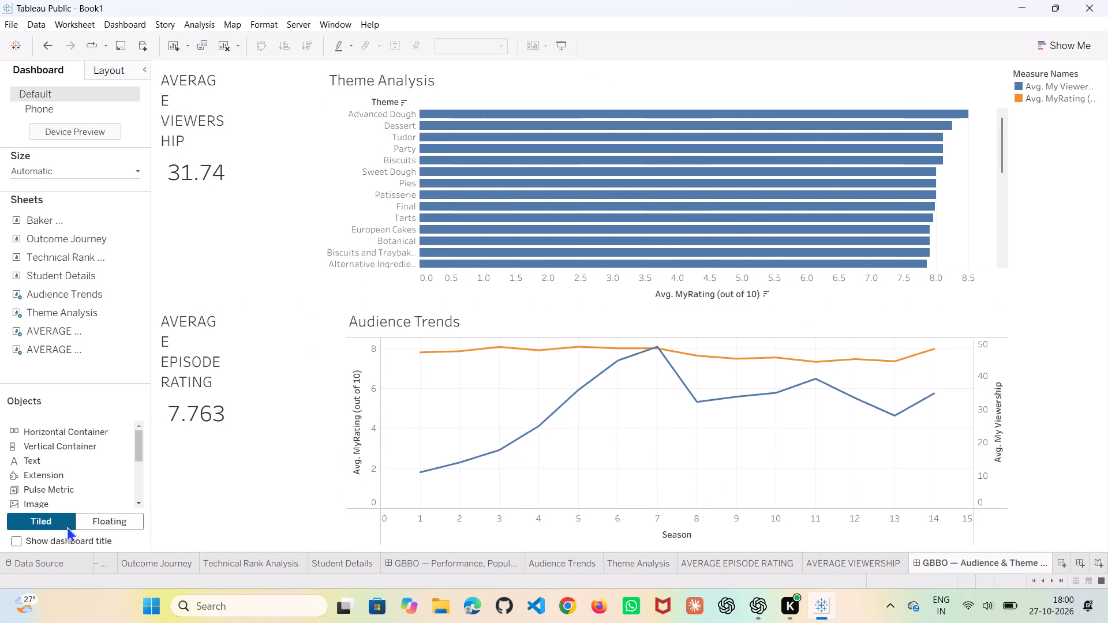
# Show the dashboard title above the sheets.
pyautogui.click(13, 539)
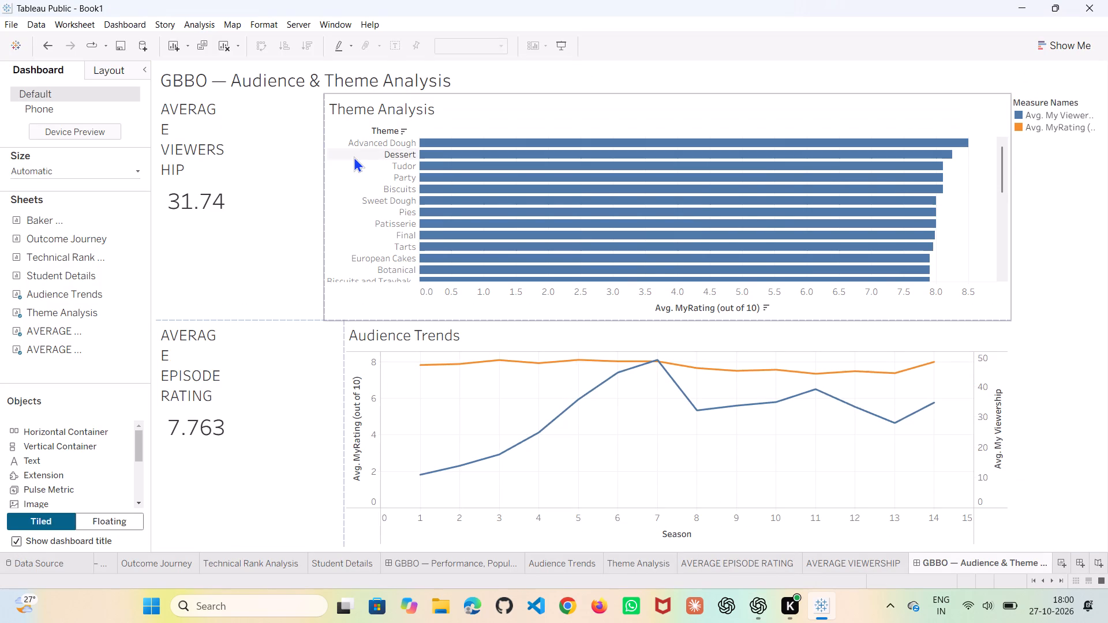
# Remove the AVERAGE VIEWERSHIP KPI from the dashboard.
pyautogui.click(287, 145)
pyautogui.click(330, 96)
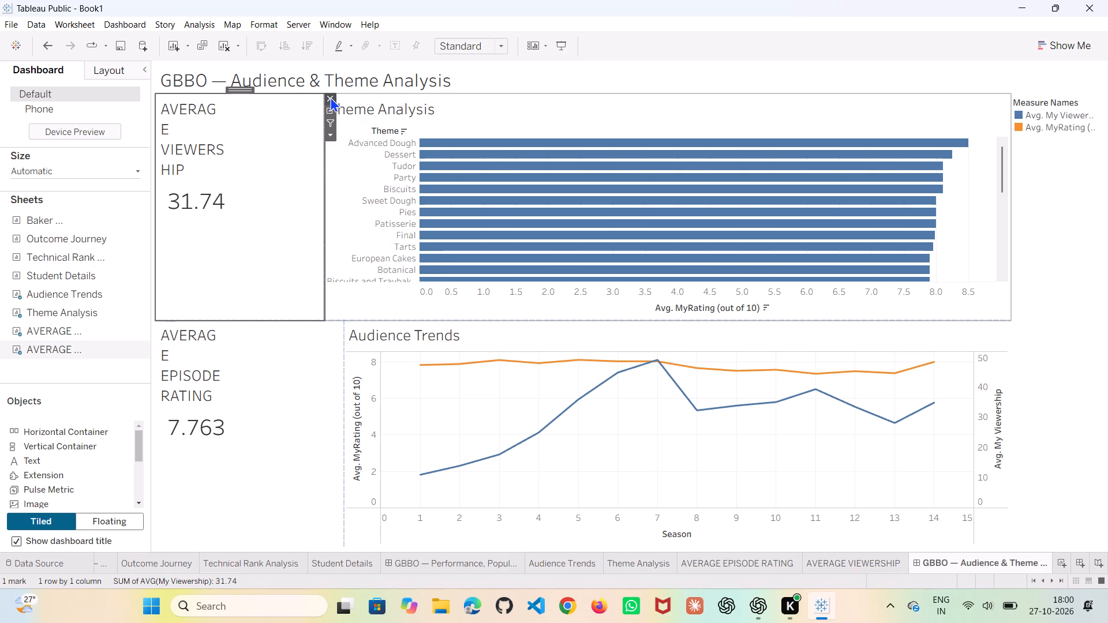
# Clear the dashboard of the Theme Analysis, Audience Trends and AVERAGE EPISODE RATING sheets.
pyautogui.click(985, 112)
pyautogui.click(1020, 95)
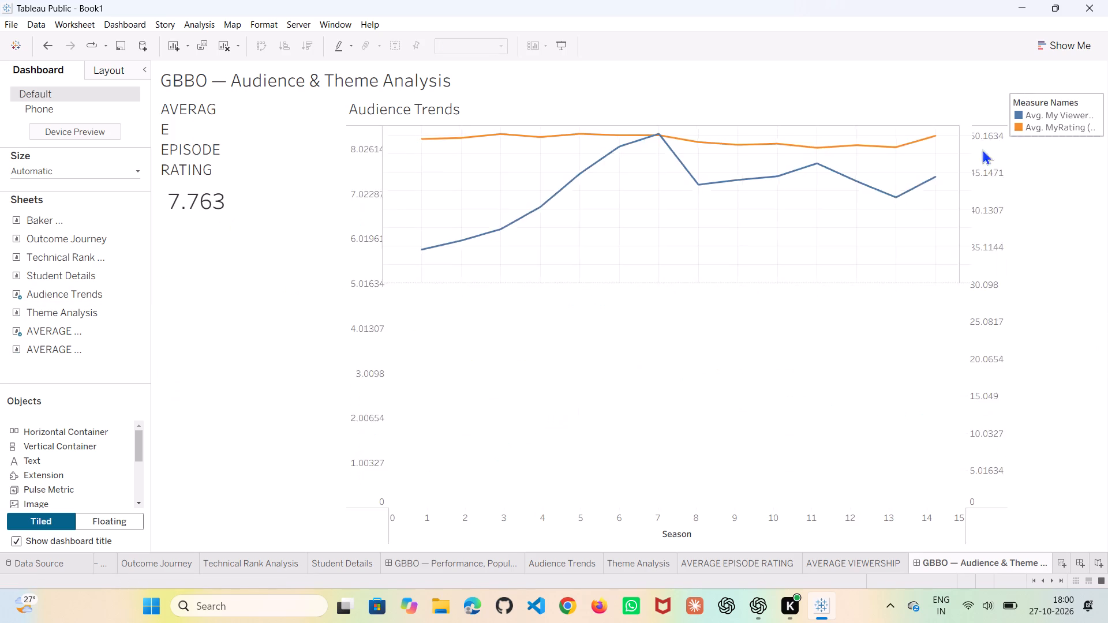
pyautogui.click(881, 290)
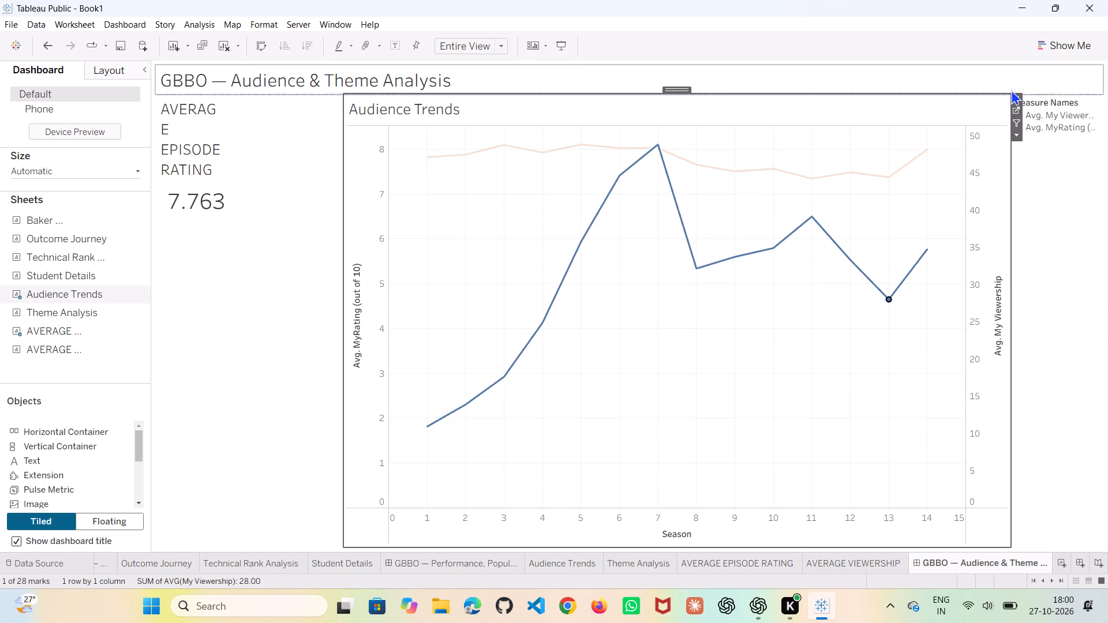
pyautogui.click(1015, 97)
pyautogui.click(428, 301)
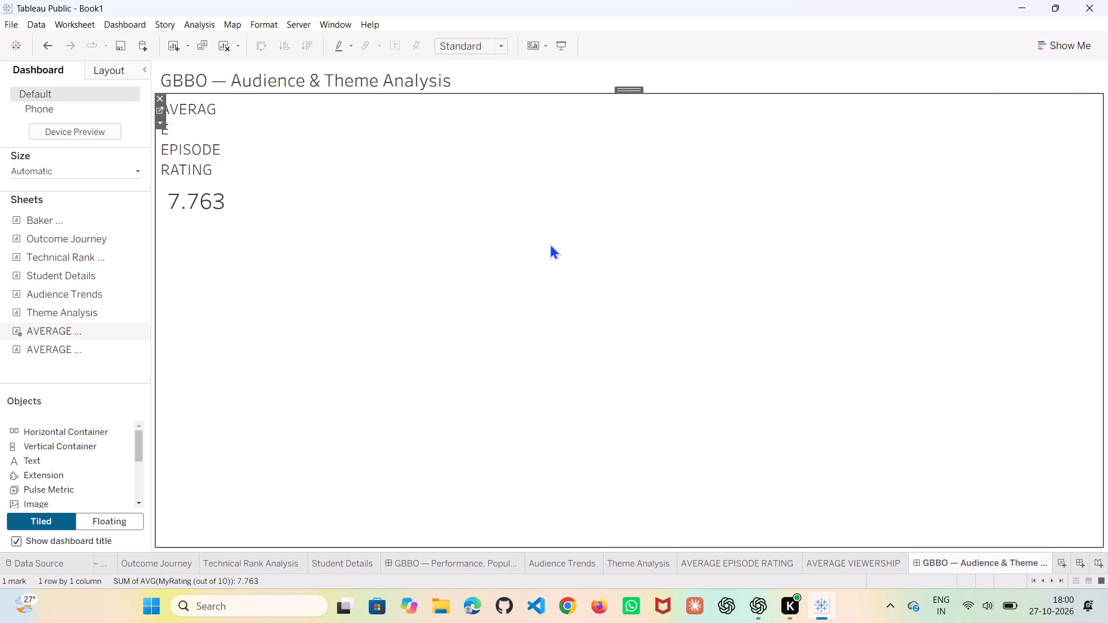
pyautogui.click(162, 98)
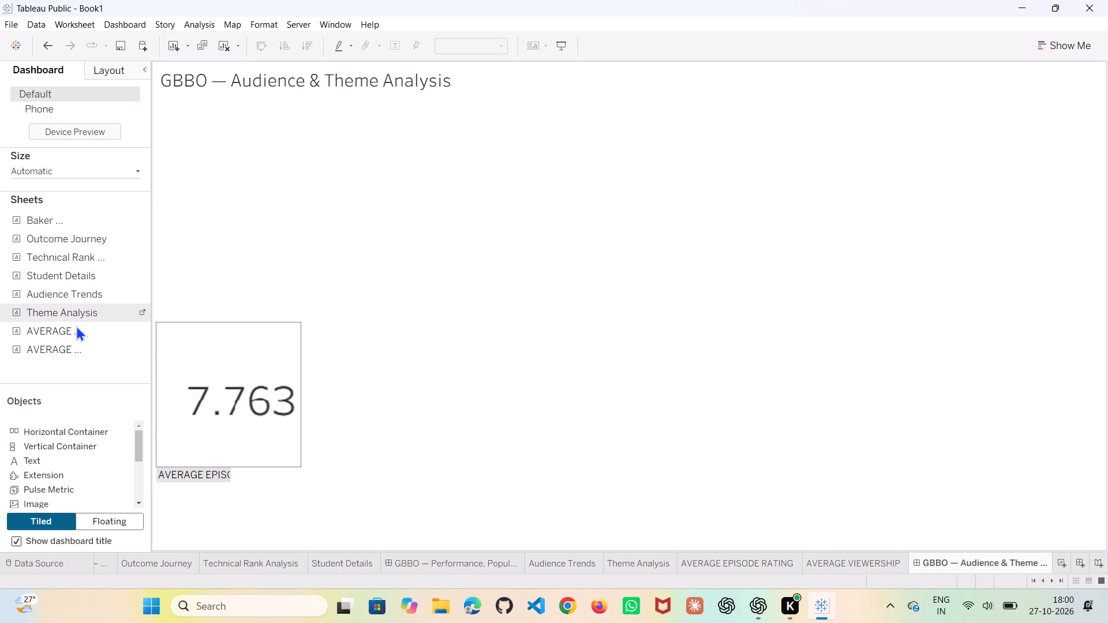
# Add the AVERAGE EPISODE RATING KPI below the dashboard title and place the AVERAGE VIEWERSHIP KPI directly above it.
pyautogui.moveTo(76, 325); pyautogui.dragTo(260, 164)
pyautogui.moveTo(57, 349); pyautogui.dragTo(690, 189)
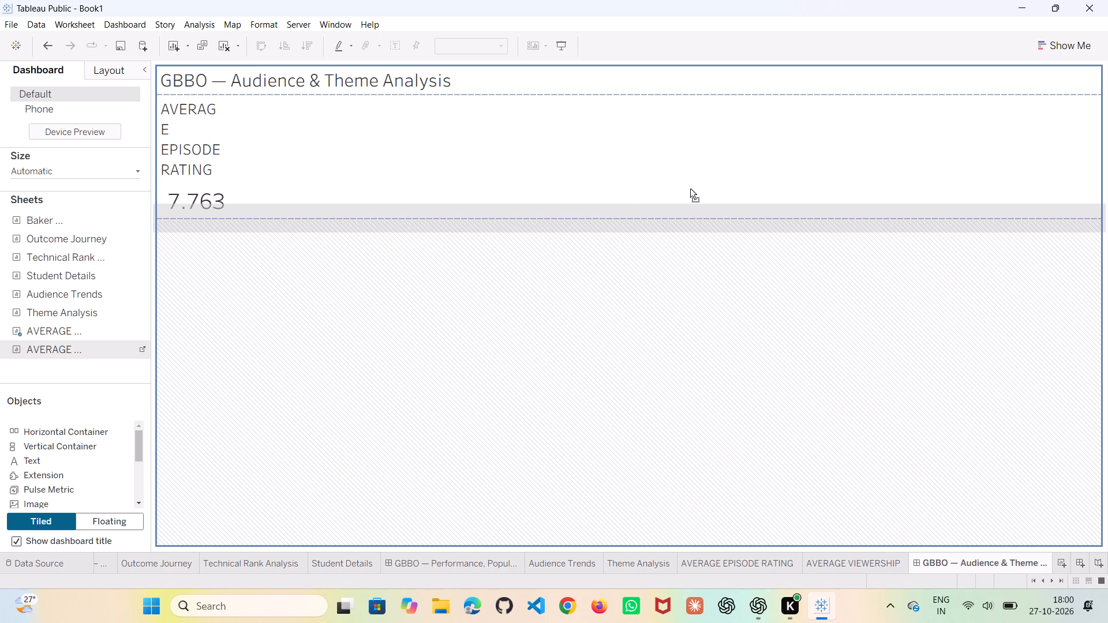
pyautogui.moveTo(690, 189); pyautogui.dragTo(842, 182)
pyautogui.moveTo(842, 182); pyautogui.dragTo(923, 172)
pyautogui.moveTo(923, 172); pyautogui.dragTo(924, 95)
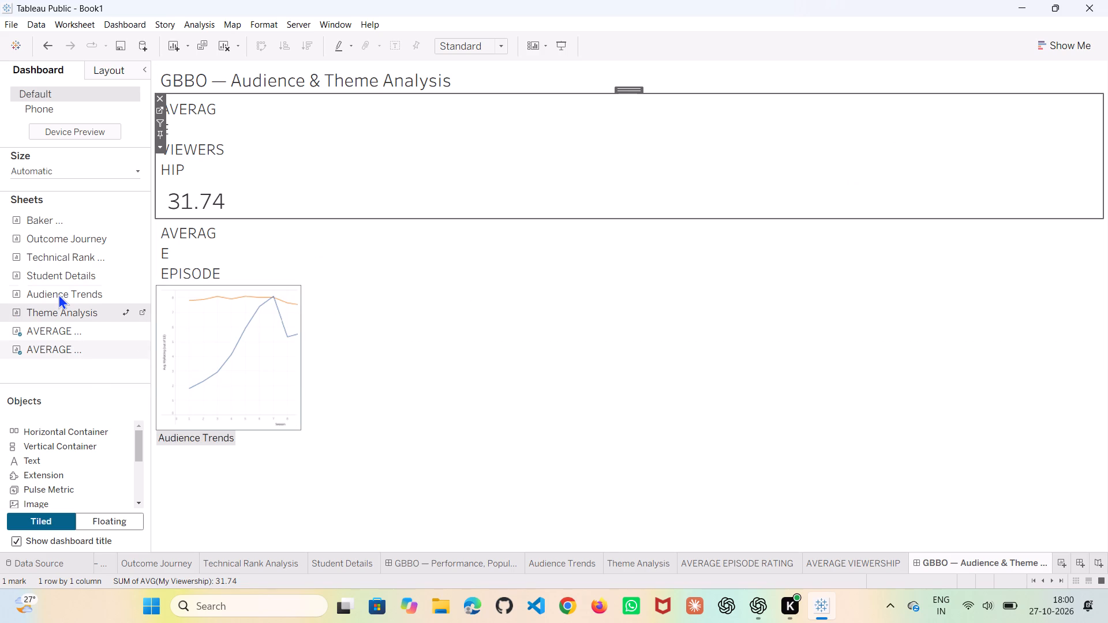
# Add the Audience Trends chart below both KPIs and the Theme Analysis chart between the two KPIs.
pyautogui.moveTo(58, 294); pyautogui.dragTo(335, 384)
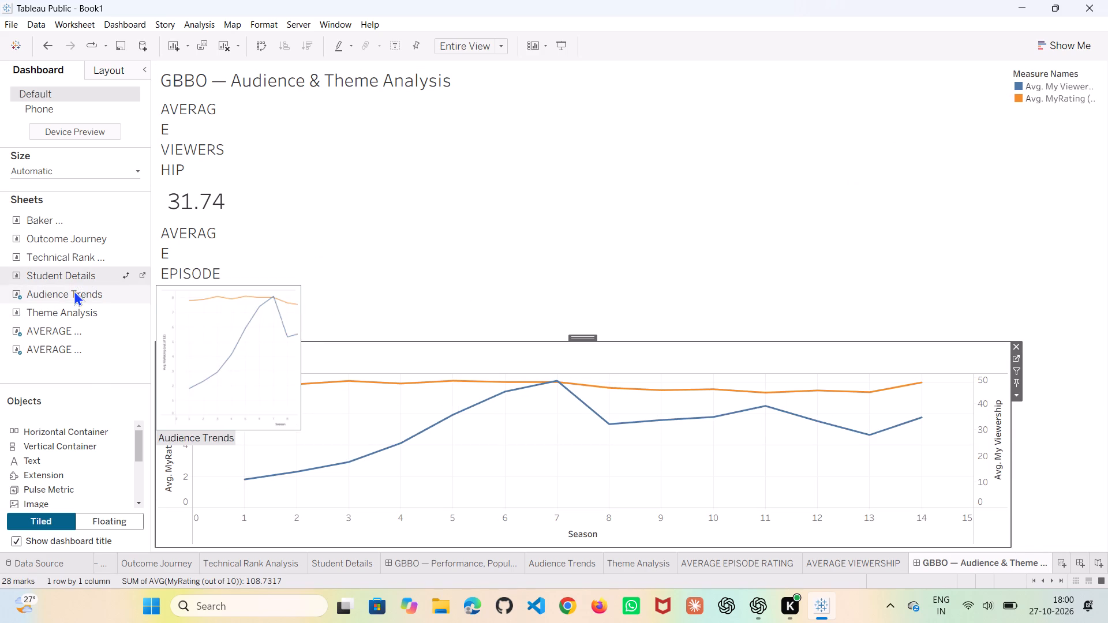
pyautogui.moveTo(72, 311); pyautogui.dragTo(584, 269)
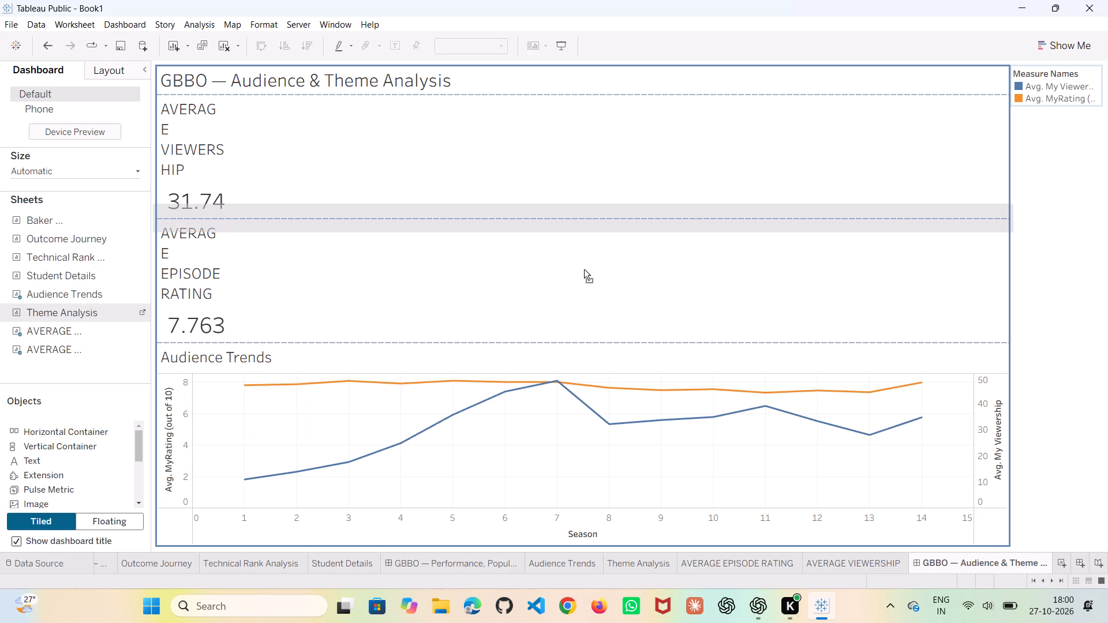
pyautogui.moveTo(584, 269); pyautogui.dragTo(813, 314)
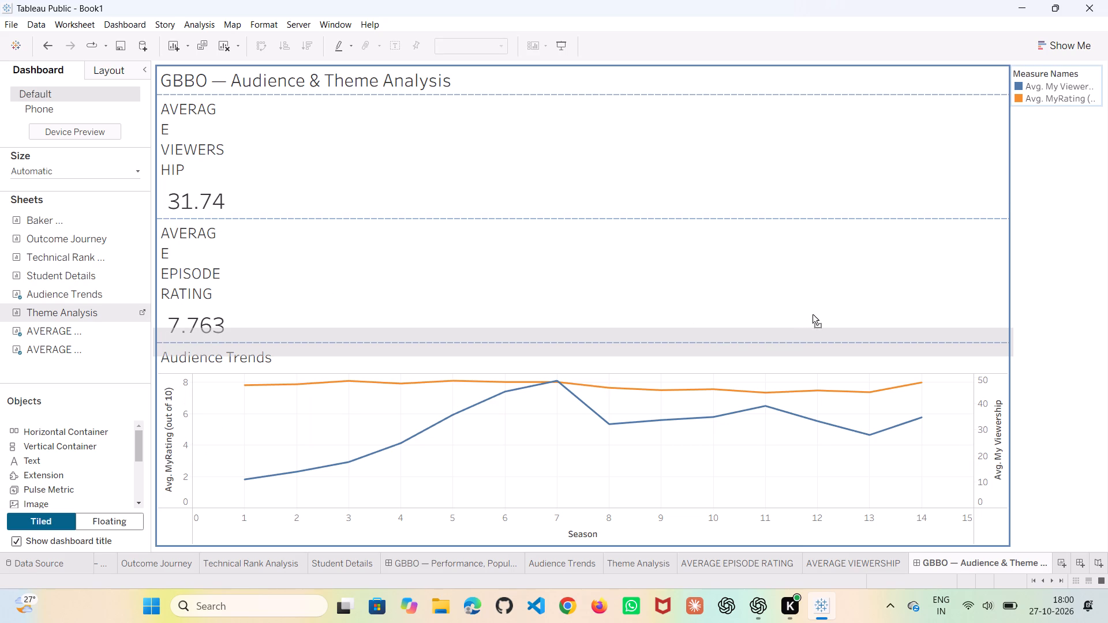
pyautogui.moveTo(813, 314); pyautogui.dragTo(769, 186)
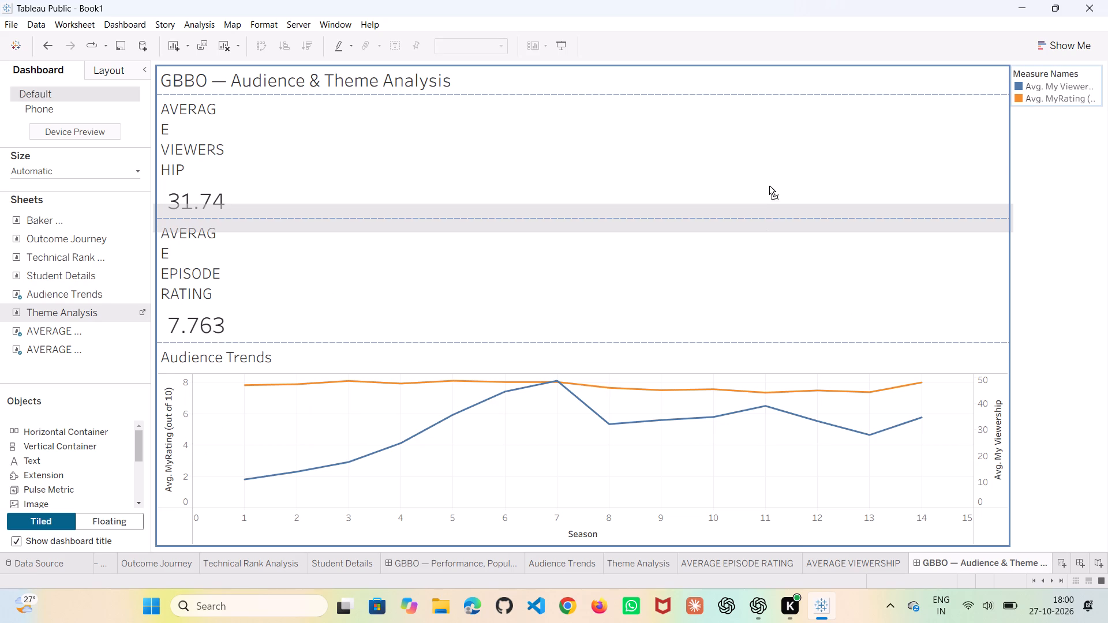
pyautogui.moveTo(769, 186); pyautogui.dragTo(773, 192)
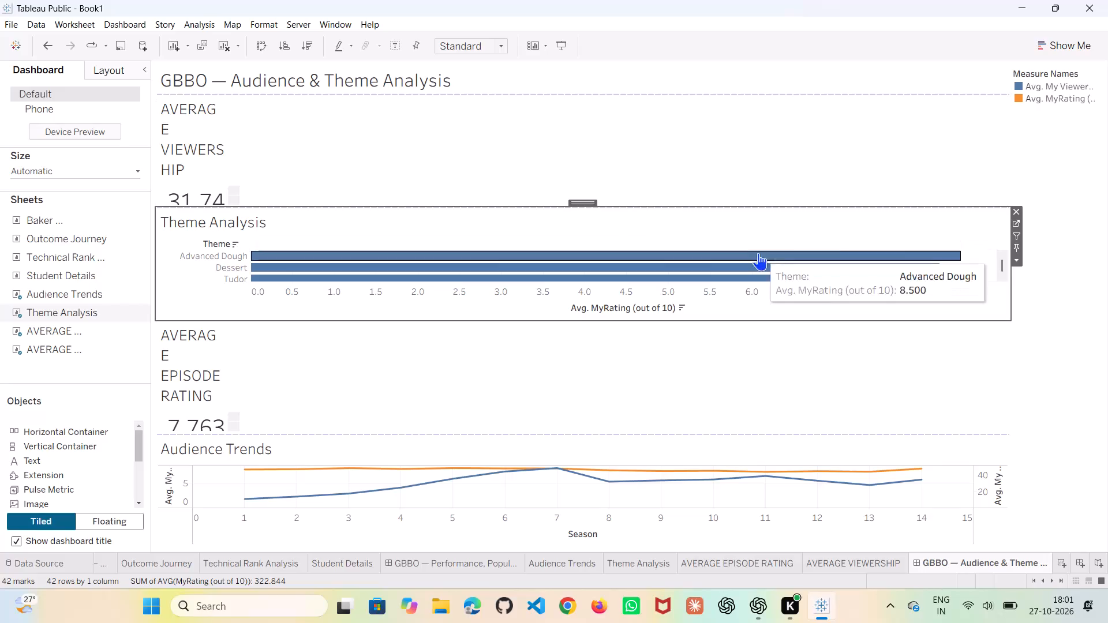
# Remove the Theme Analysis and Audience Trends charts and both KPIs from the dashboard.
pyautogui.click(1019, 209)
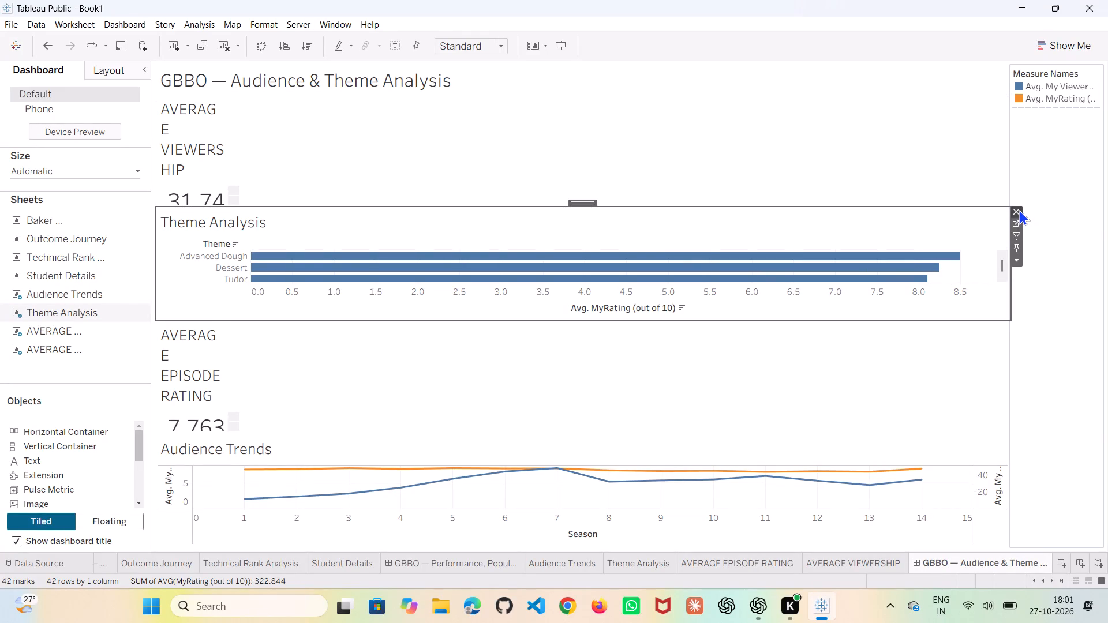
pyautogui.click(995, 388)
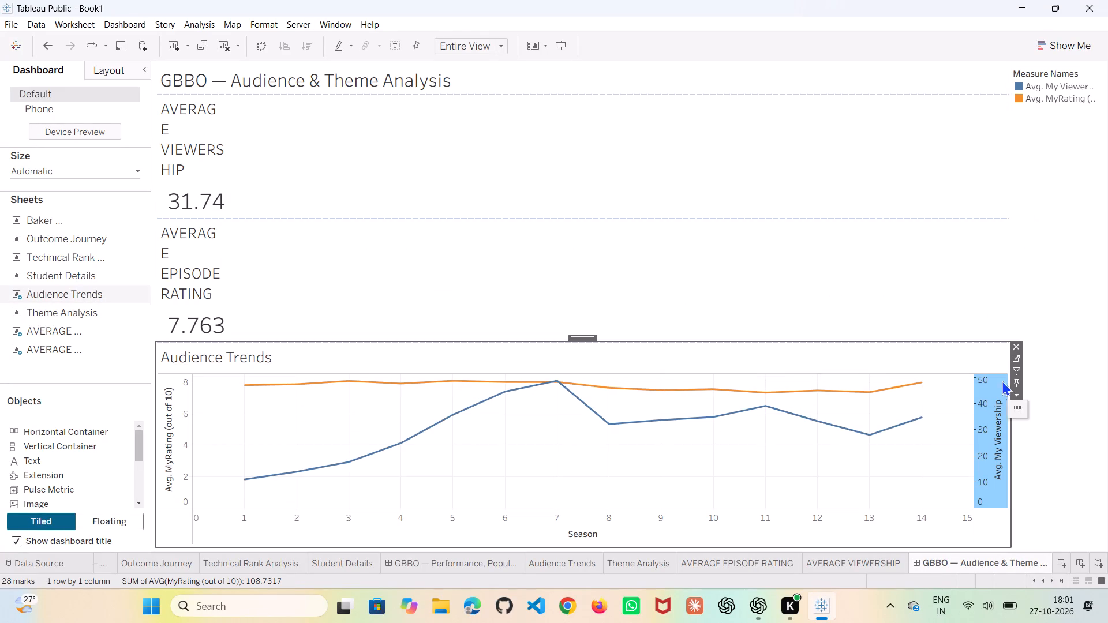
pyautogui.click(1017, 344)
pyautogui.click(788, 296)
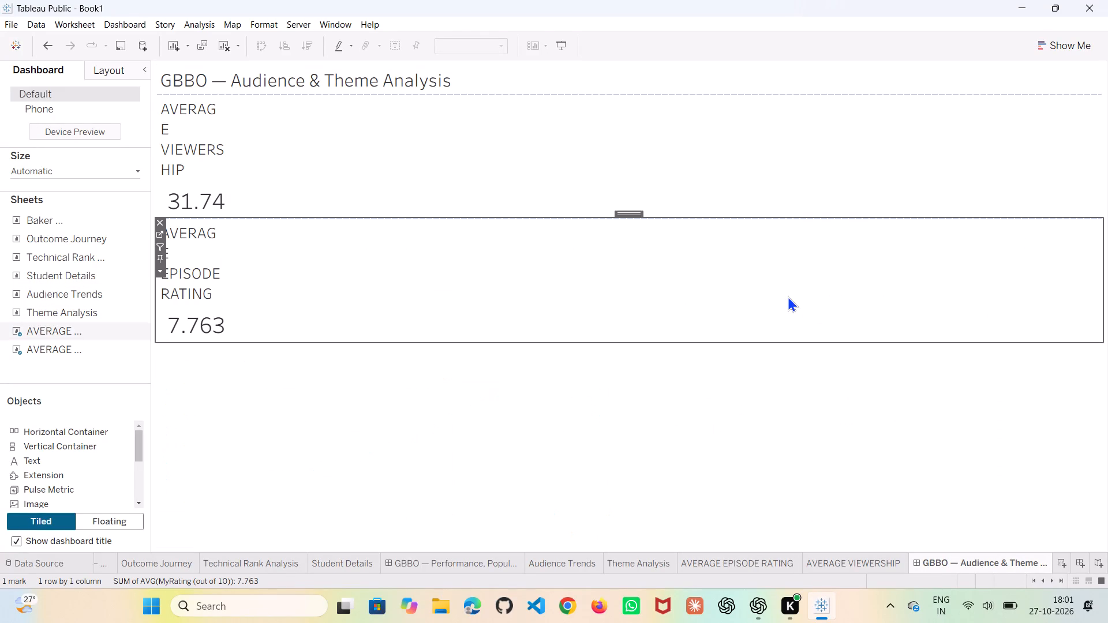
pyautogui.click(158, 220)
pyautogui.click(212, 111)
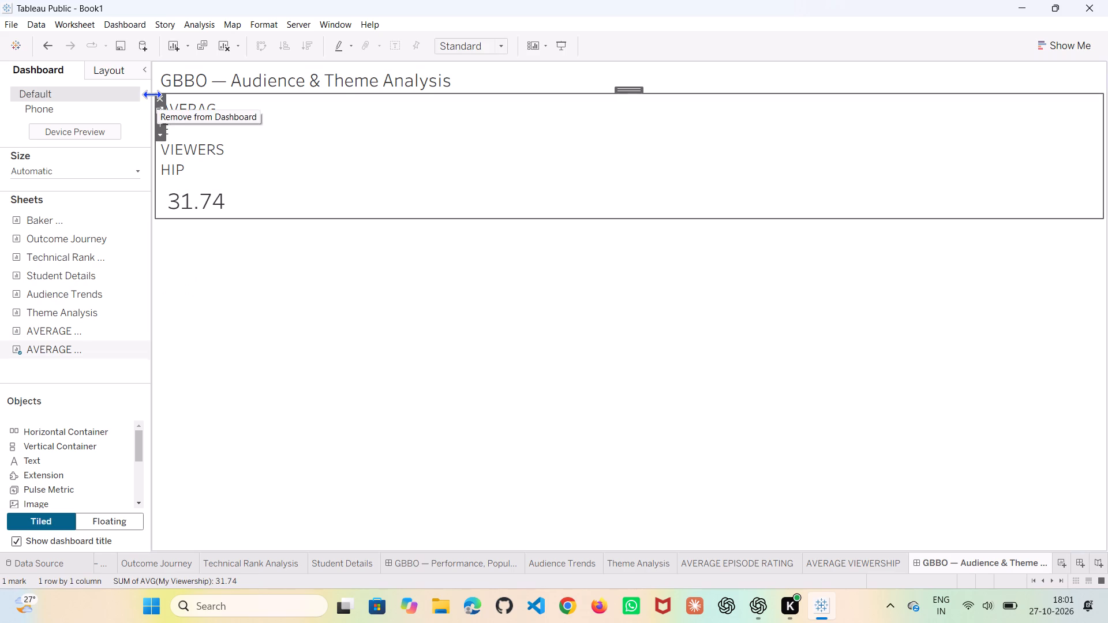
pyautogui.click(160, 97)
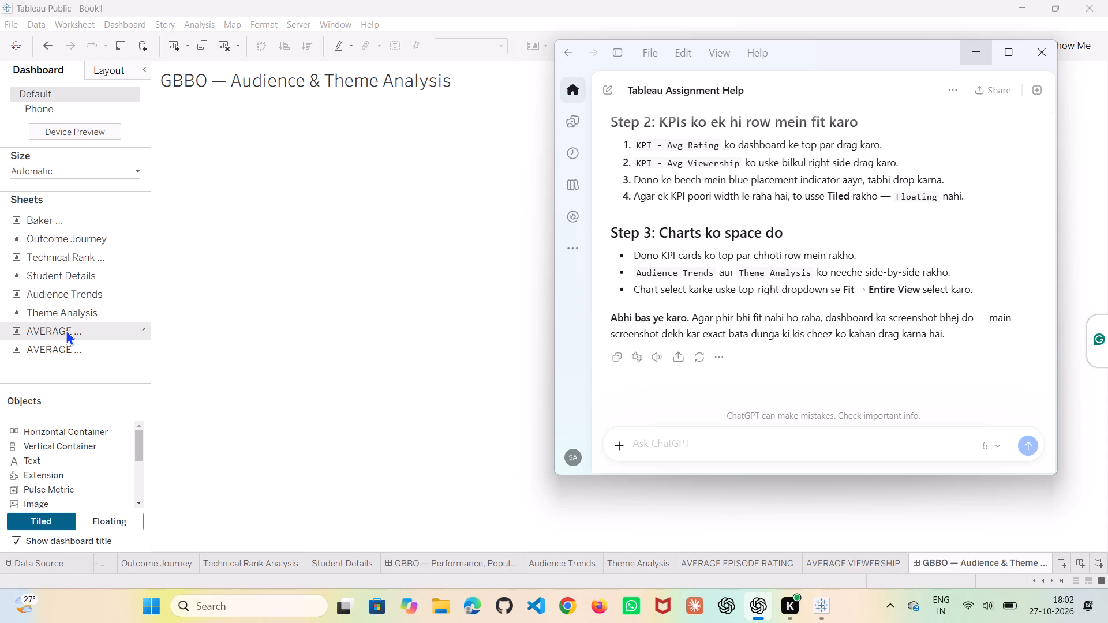
# Add the AVERAGE EPISODE RATING KPI as a tiled sheet directly below the title of the Tableau dashboard.
pyautogui.moveTo(66, 329); pyautogui.dragTo(288, 166)
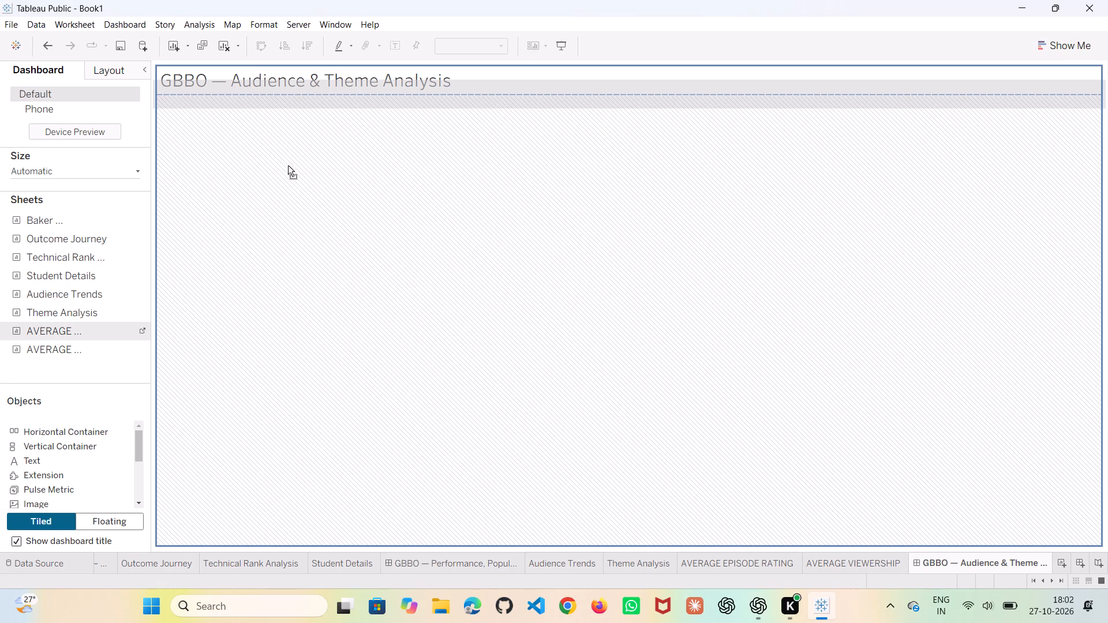
pyautogui.moveTo(288, 166); pyautogui.dragTo(231, 80)
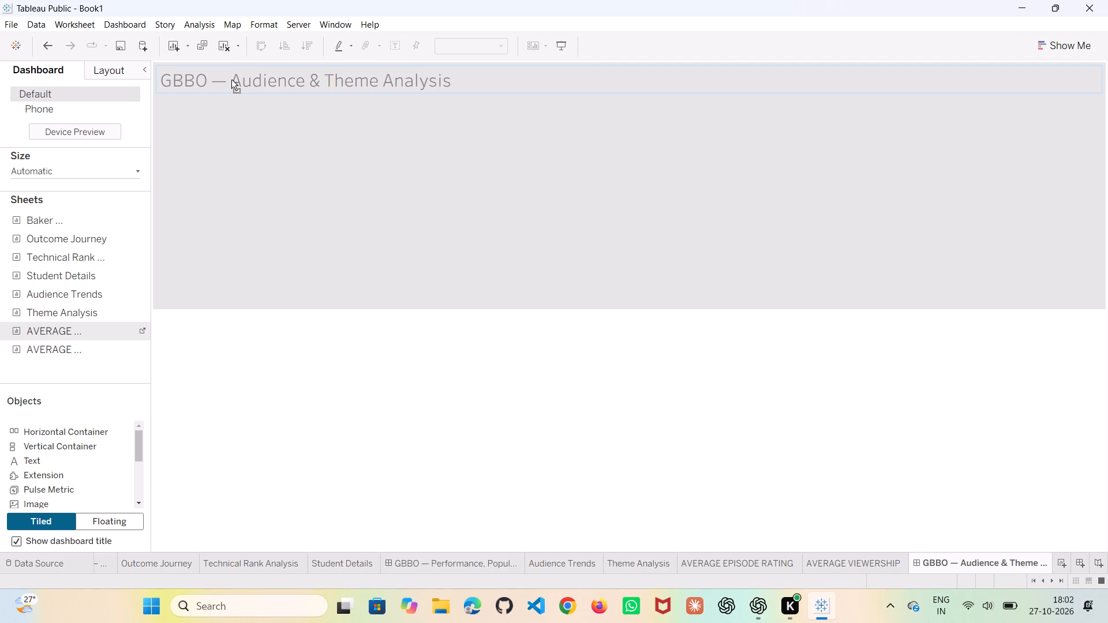
pyautogui.moveTo(231, 80); pyautogui.dragTo(228, 122)
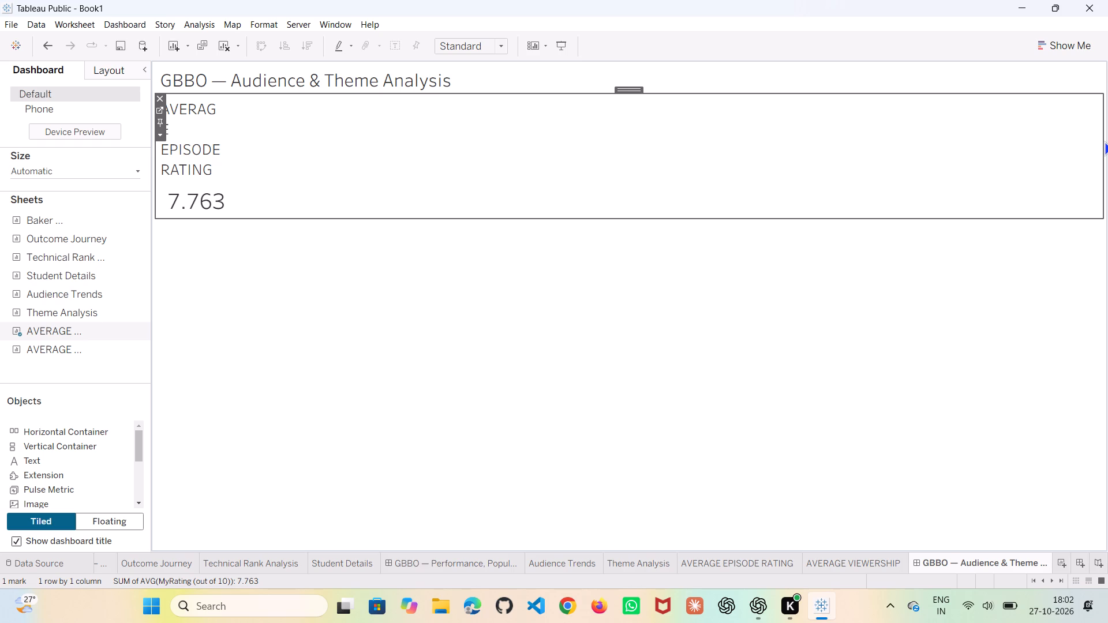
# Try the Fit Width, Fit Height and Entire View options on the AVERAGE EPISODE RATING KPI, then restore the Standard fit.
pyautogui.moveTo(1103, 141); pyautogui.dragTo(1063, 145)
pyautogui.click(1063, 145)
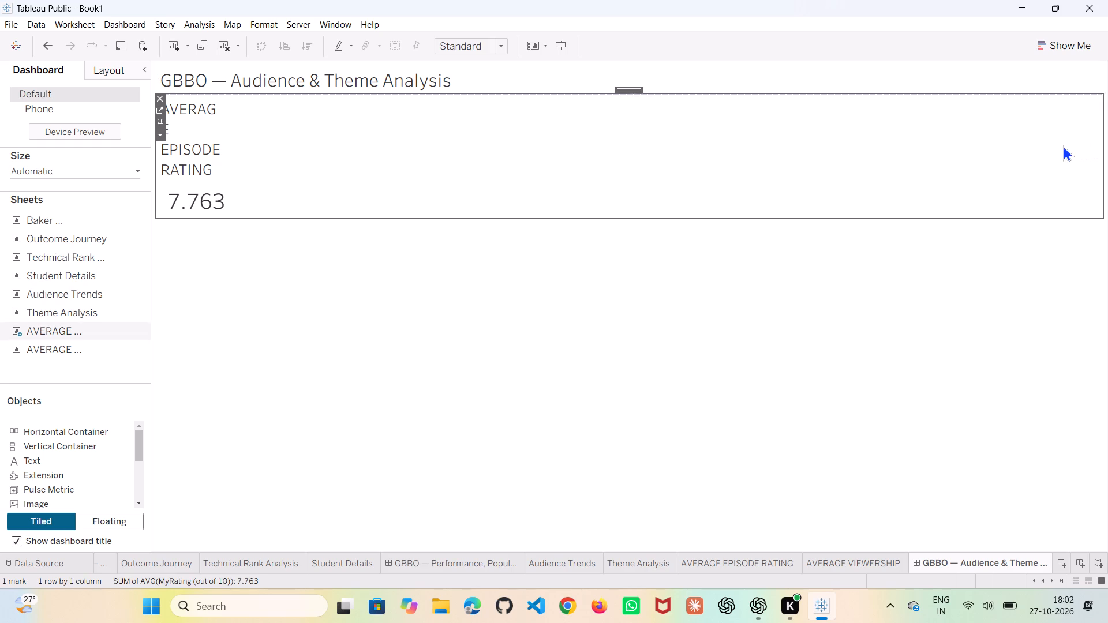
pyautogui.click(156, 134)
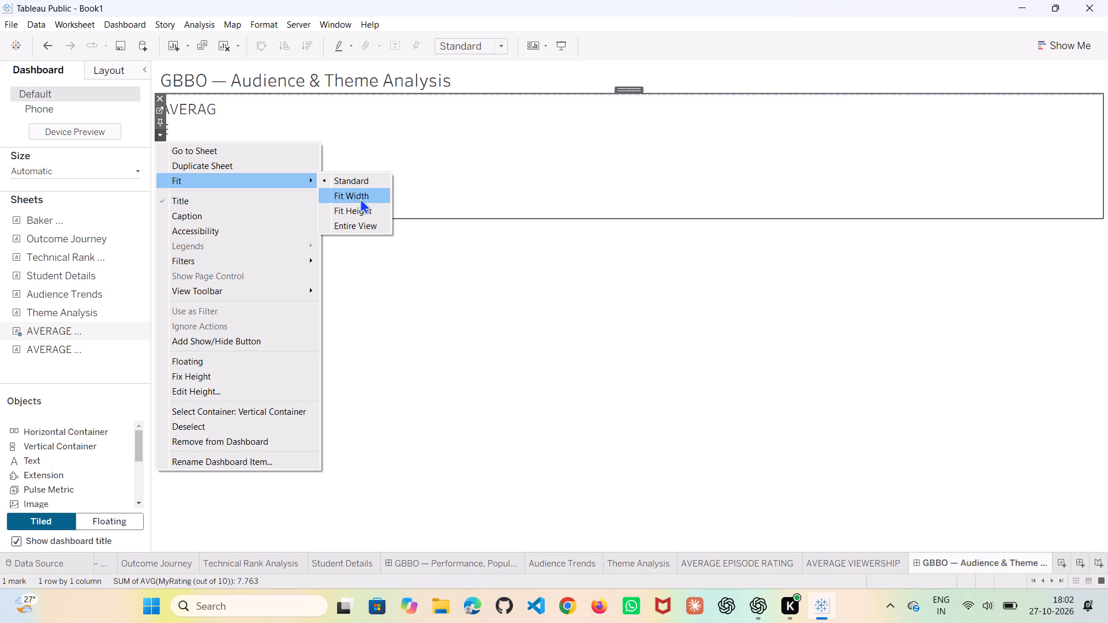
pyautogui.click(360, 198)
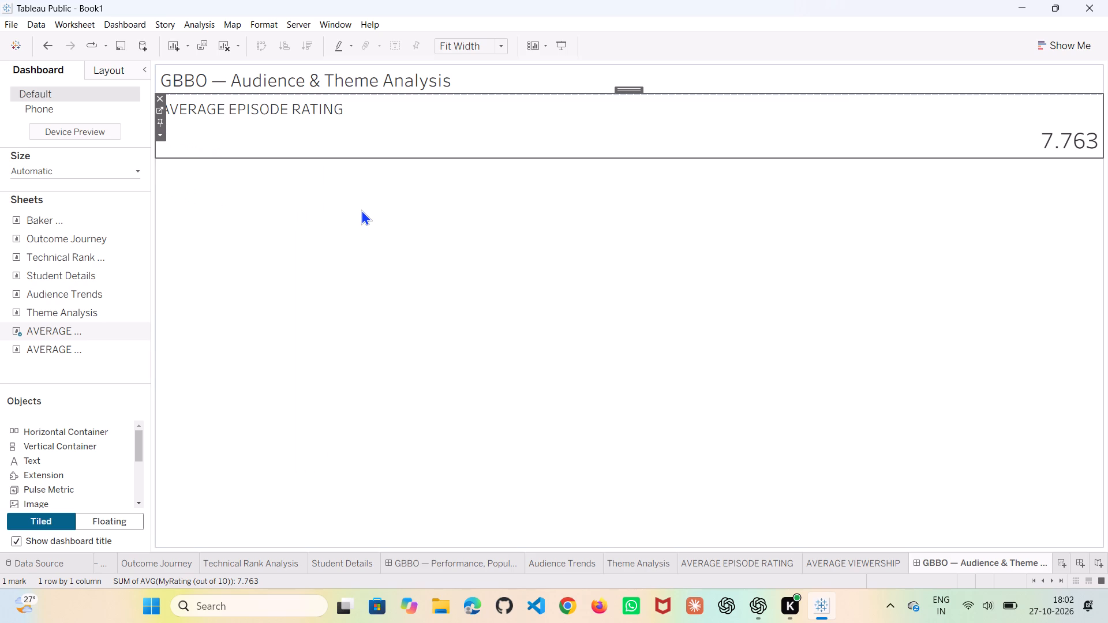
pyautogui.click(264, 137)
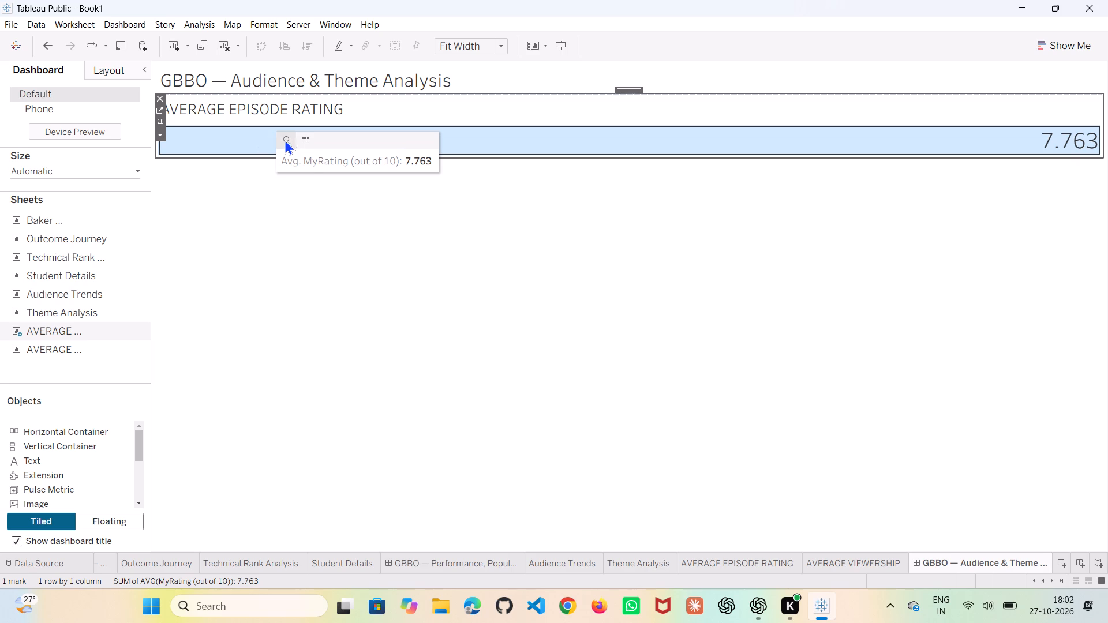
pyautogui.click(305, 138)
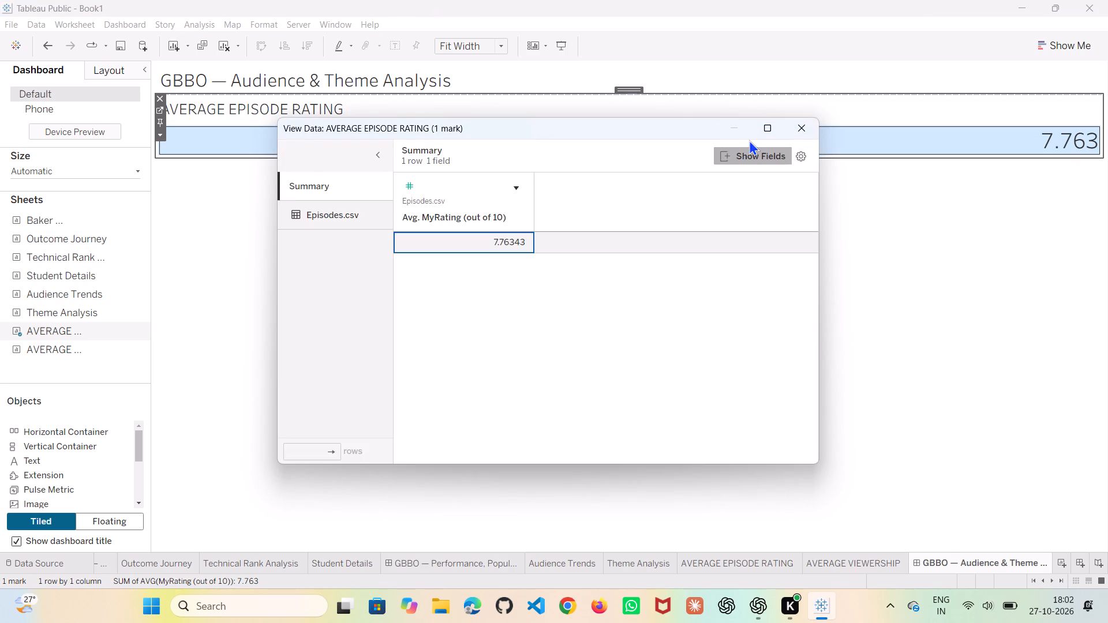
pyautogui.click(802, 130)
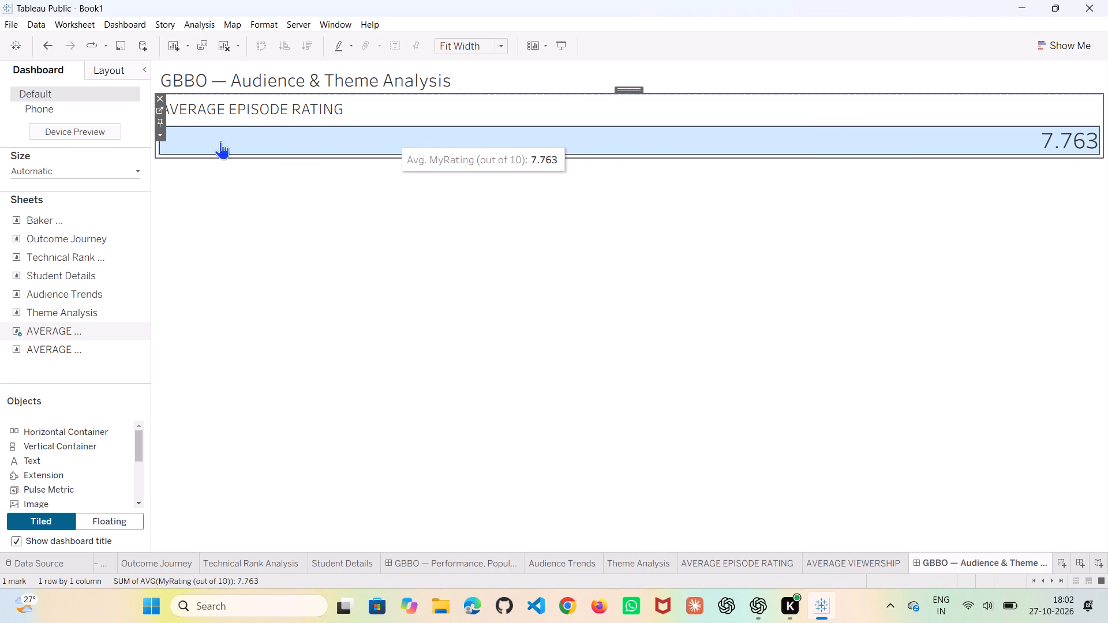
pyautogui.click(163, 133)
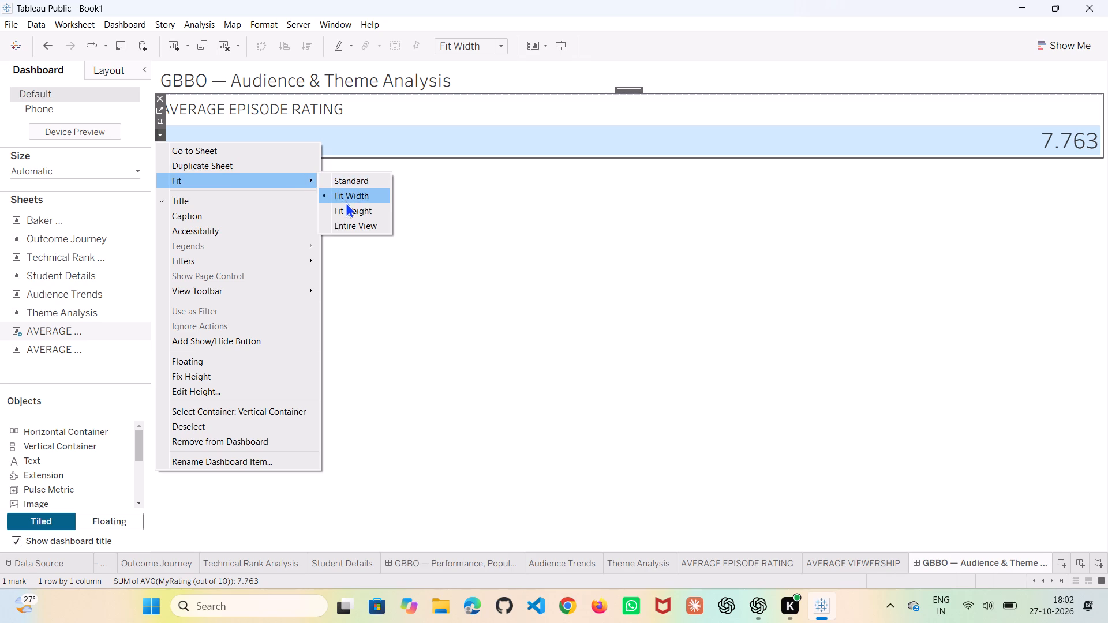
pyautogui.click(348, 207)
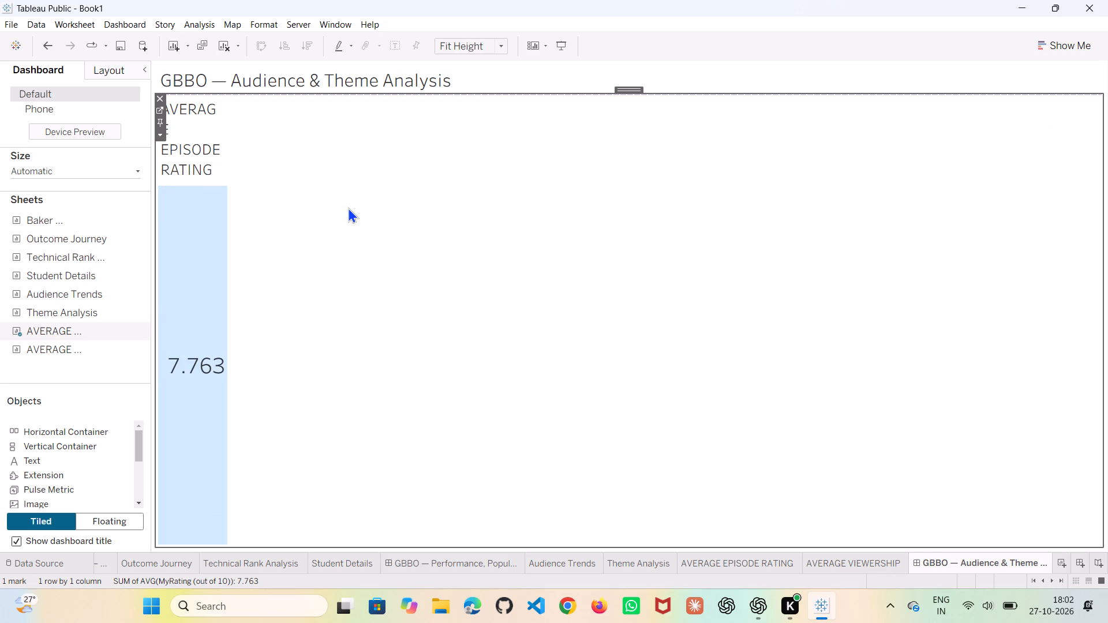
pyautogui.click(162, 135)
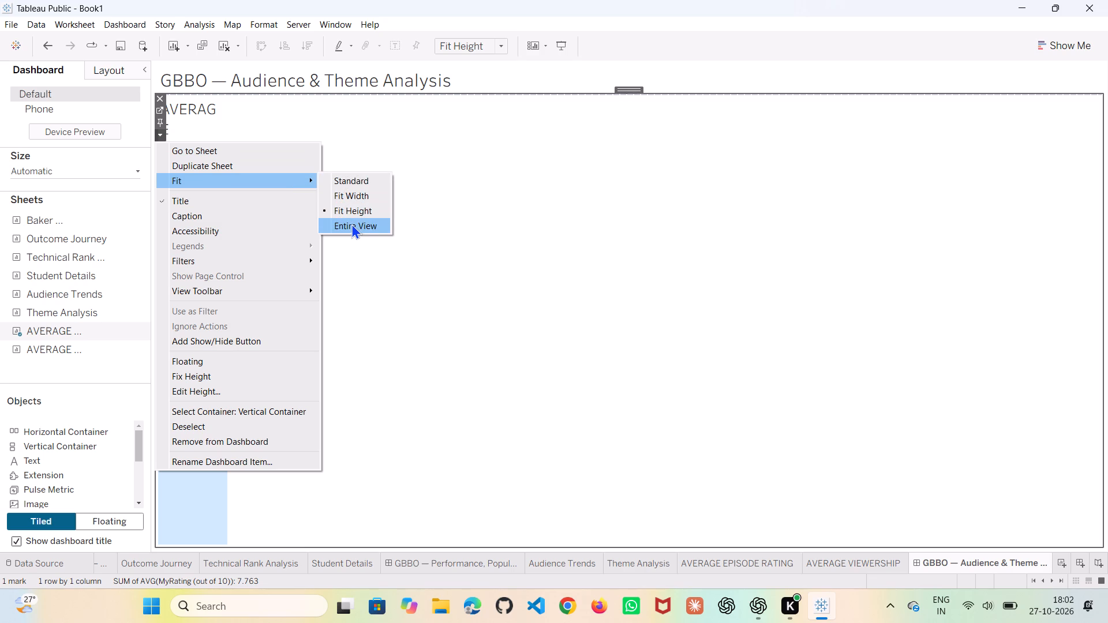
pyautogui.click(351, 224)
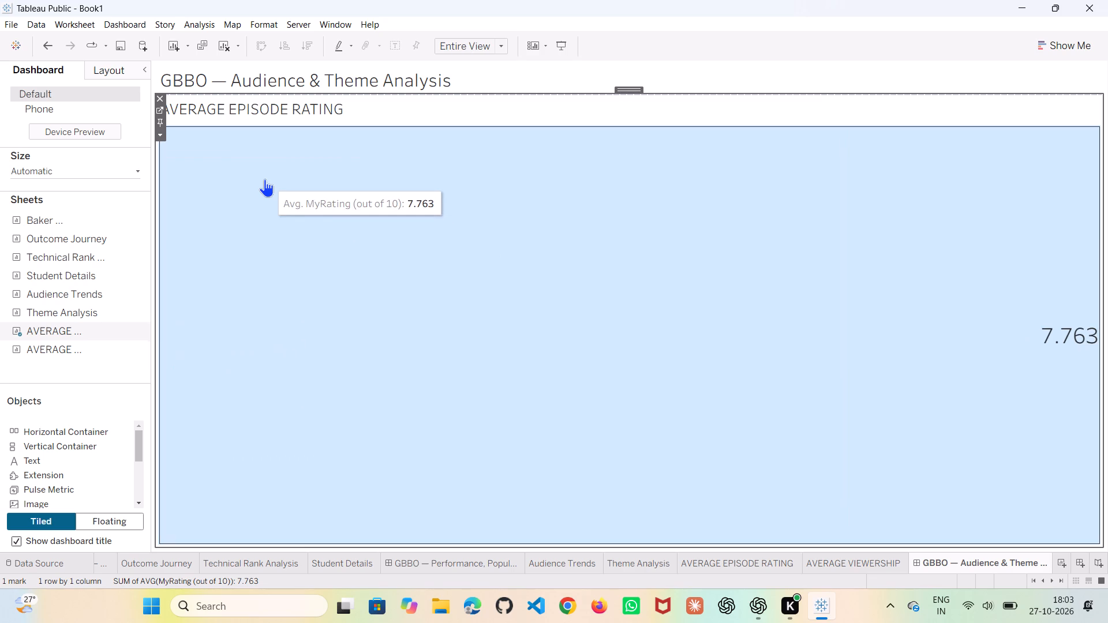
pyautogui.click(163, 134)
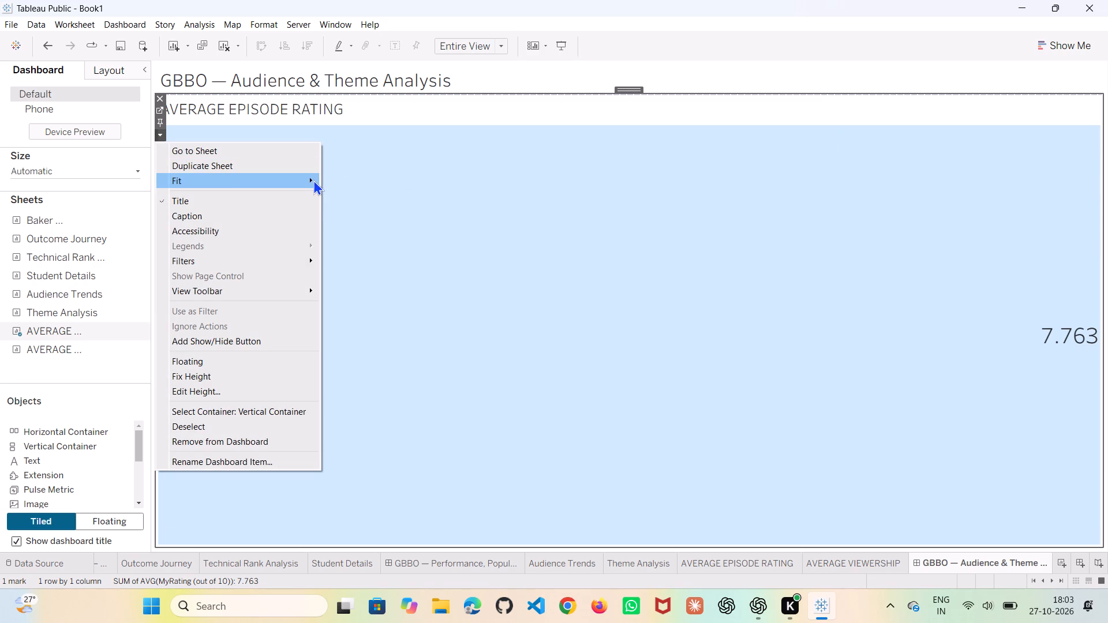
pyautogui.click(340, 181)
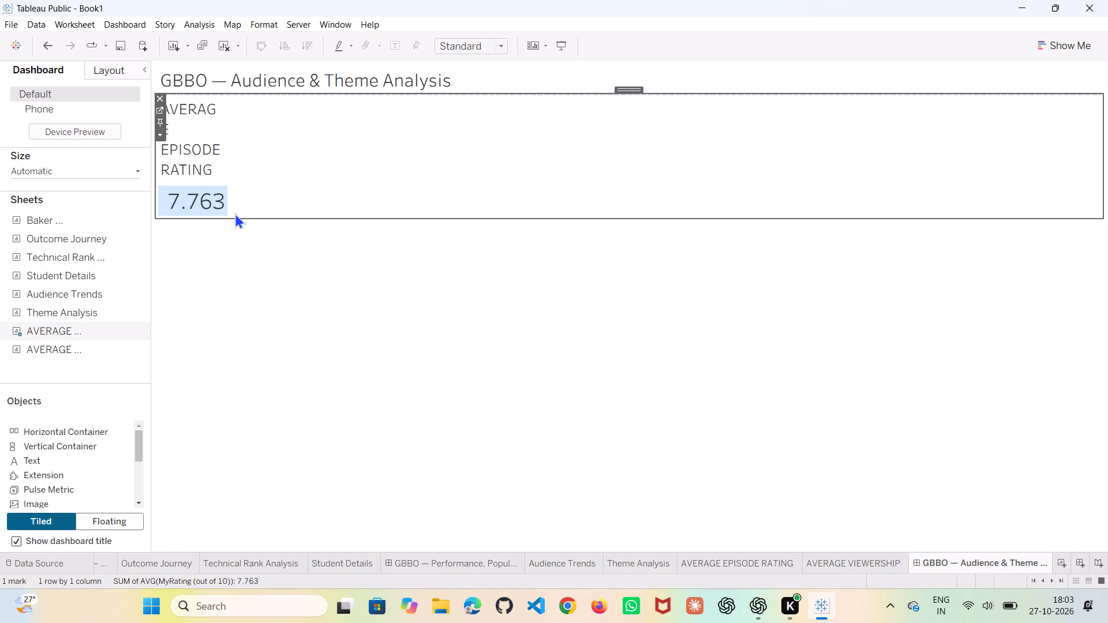
# Add the AVERAGE VIEWERSHIP KPI as a full-height tiled column to the right of the dashboard title and AVERAGE EPISODE RATING KPI.
pyautogui.click(271, 268)
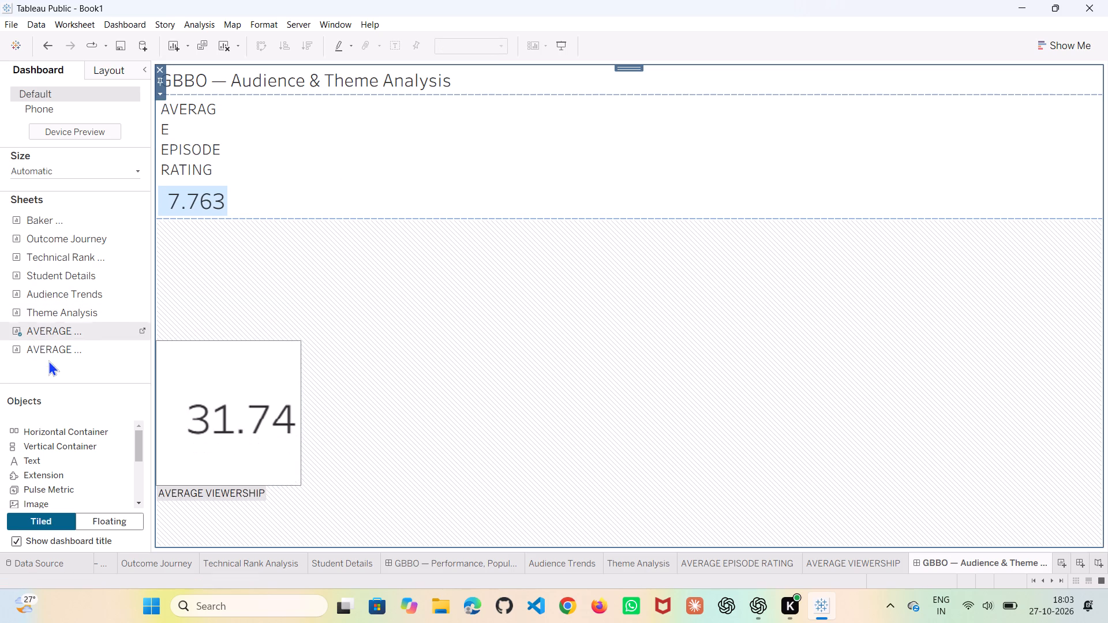
pyautogui.moveTo(74, 343); pyautogui.dragTo(452, 222)
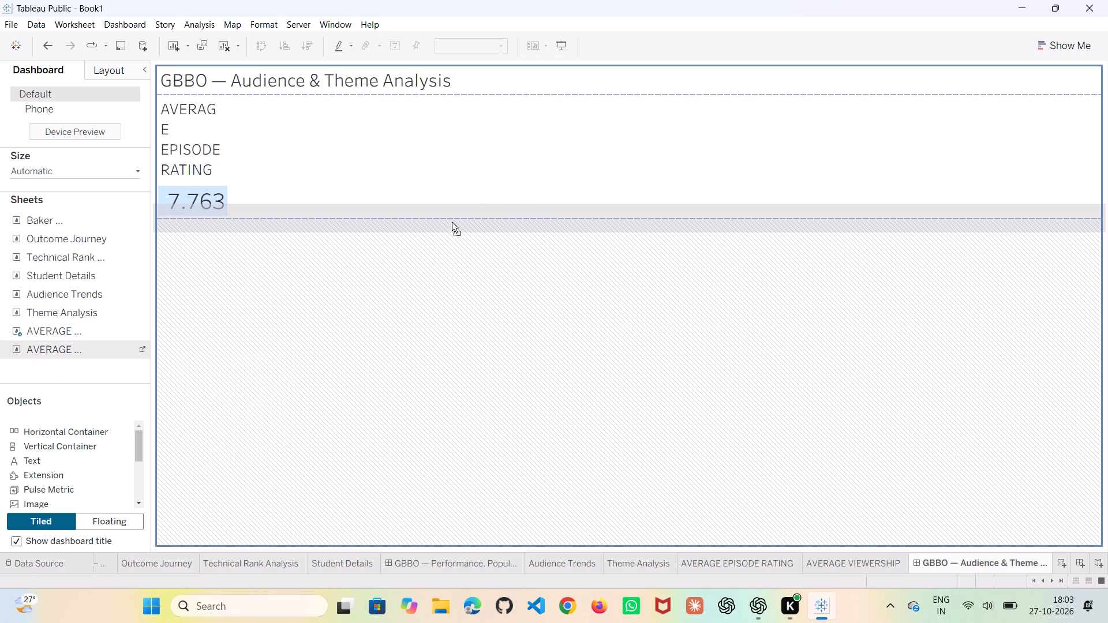
pyautogui.moveTo(452, 222); pyautogui.dragTo(808, 155)
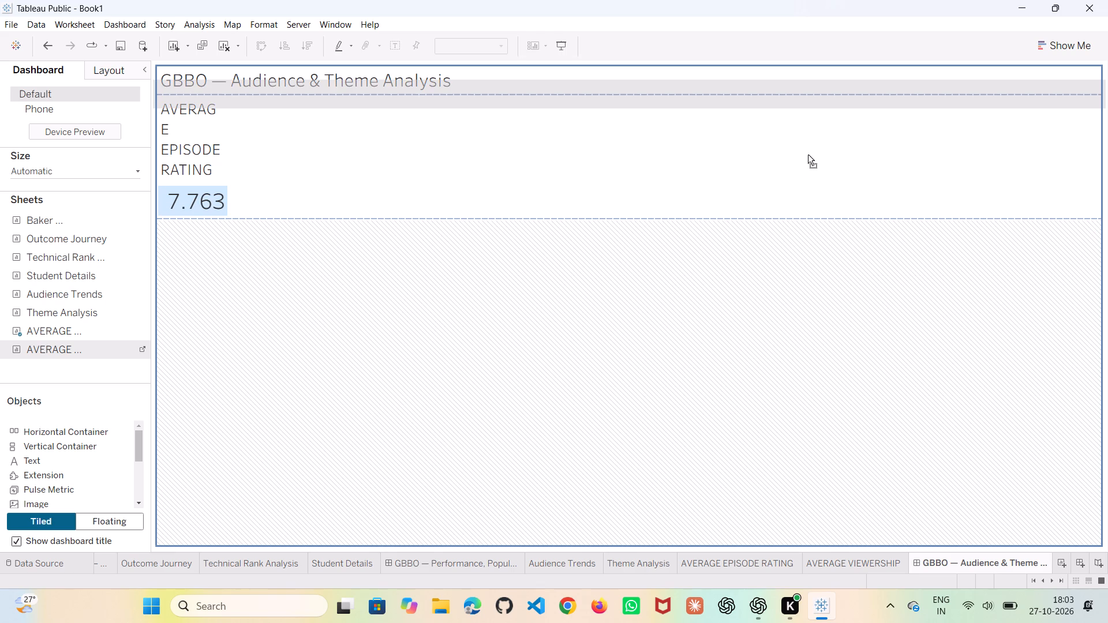
pyautogui.moveTo(808, 155); pyautogui.dragTo(999, 155)
pyautogui.moveTo(999, 155); pyautogui.dragTo(989, 99)
pyautogui.moveTo(989, 99); pyautogui.dragTo(1087, 132)
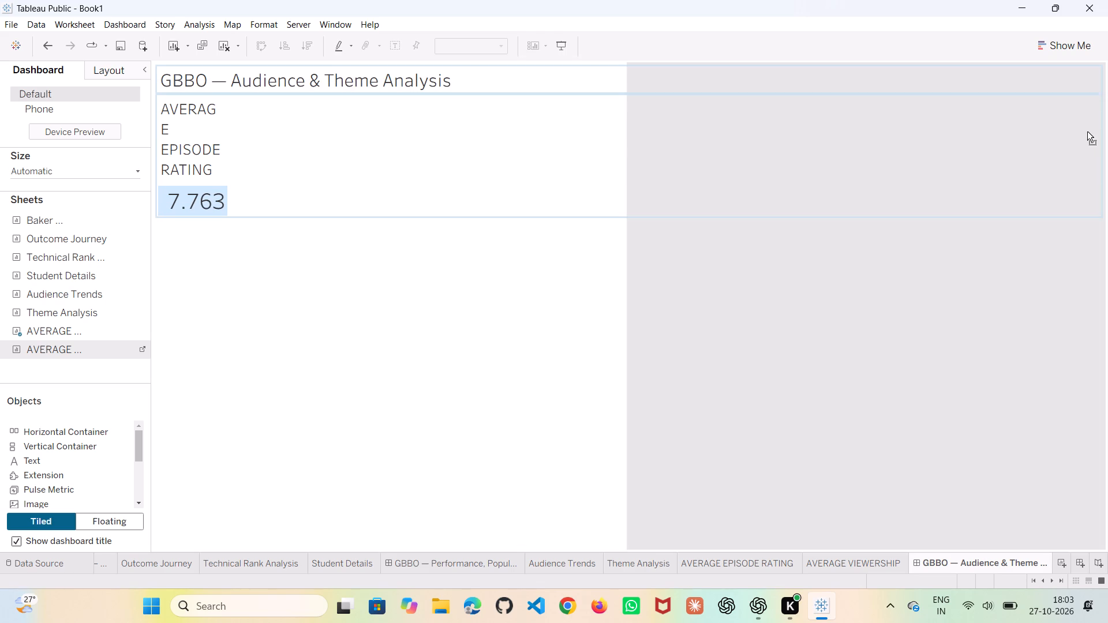
pyautogui.moveTo(1087, 132); pyautogui.dragTo(1091, 131)
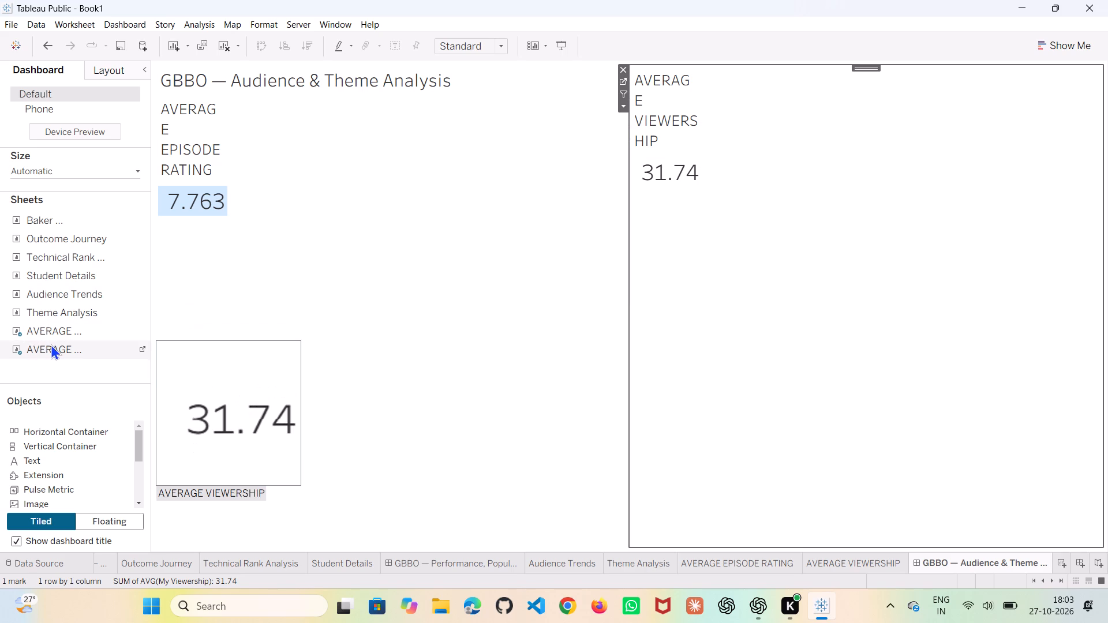
# Add the Theme Analysis chart below the AVERAGE EPISODE RATING KPI and the Audience Trends chart below the AVERAGE VIEWERSHIP KPI.
pyautogui.moveTo(62, 306); pyautogui.dragTo(321, 343)
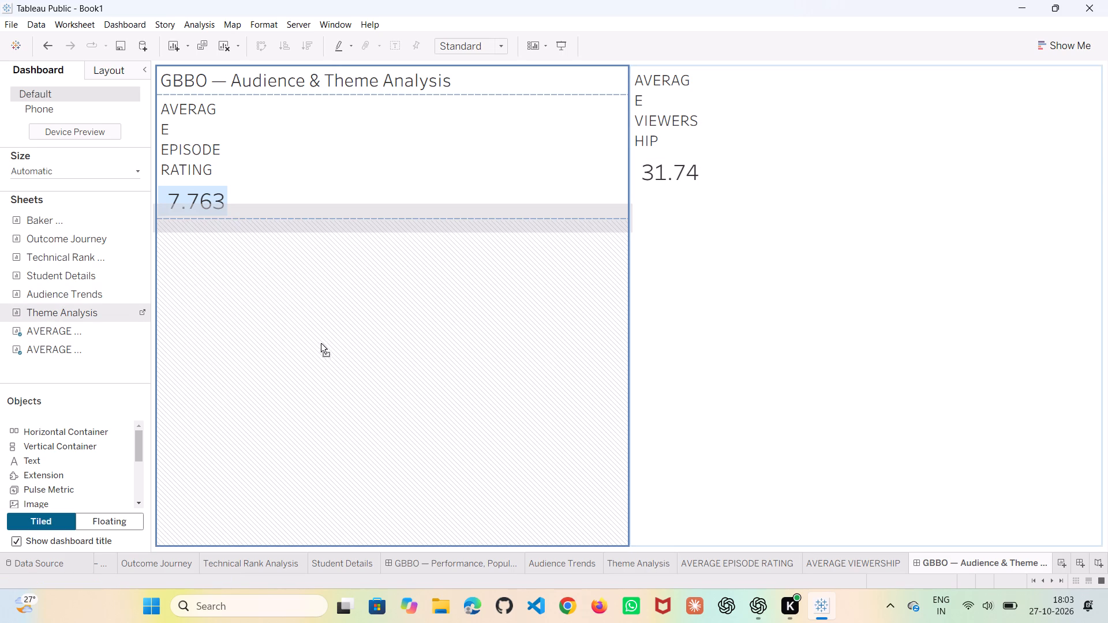
pyautogui.moveTo(321, 343); pyautogui.dragTo(321, 345)
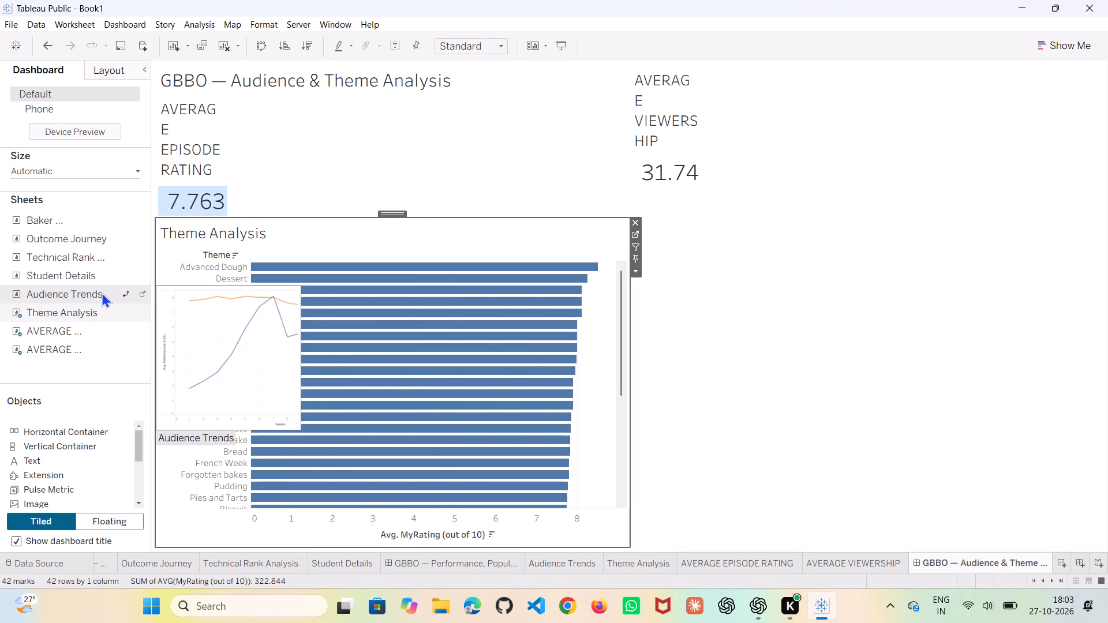
pyautogui.moveTo(101, 292); pyautogui.dragTo(897, 357)
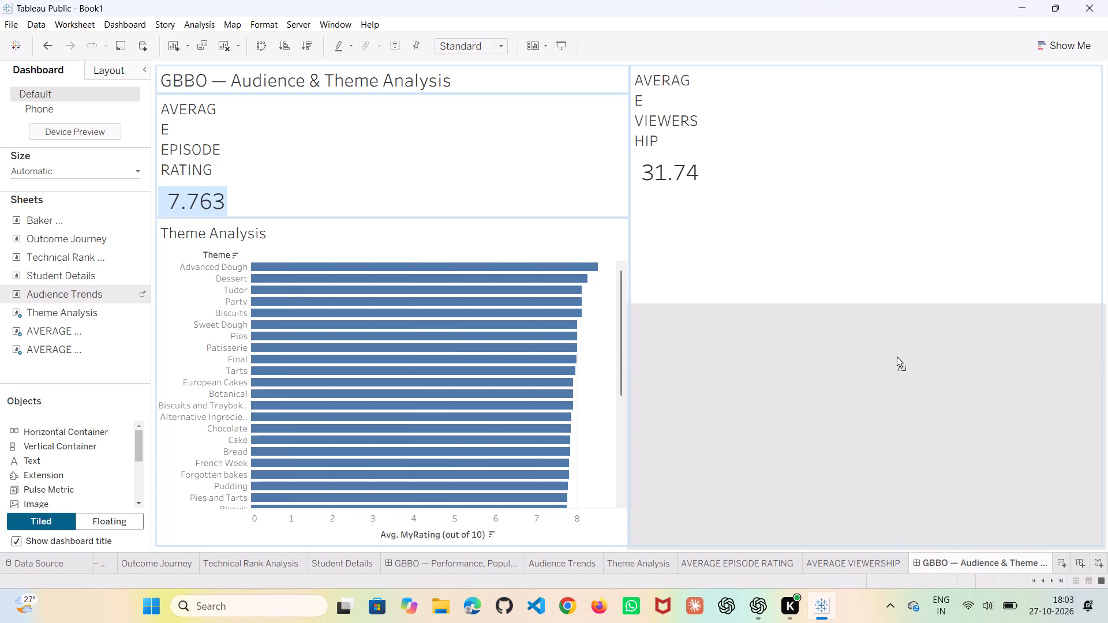
pyautogui.moveTo(897, 357); pyautogui.dragTo(896, 355)
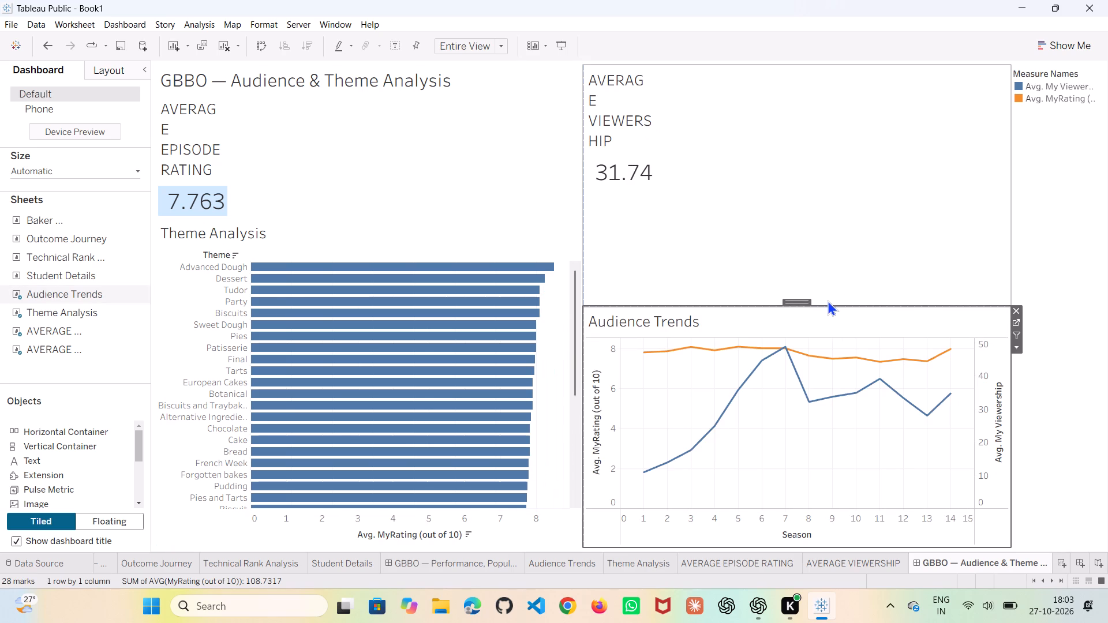
# Shorten the AVERAGE VIEWERSHIP KPI so the Audience Trends chart starts level with the Theme Analysis chart.
pyautogui.moveTo(832, 305); pyautogui.dragTo(855, 232)
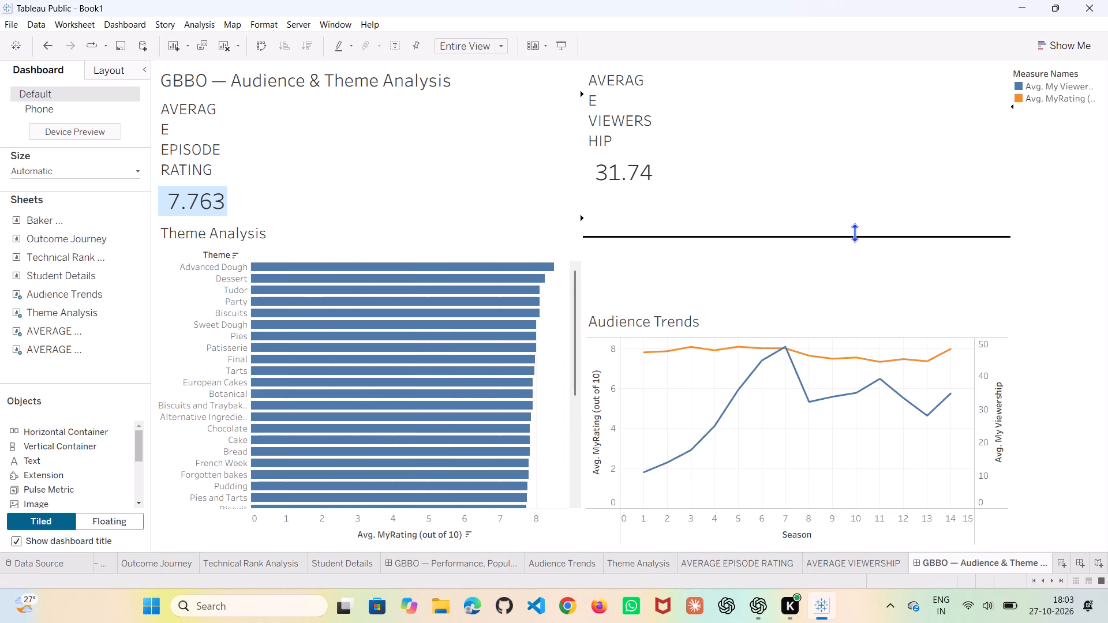
pyautogui.moveTo(855, 232); pyautogui.dragTo(858, 218)
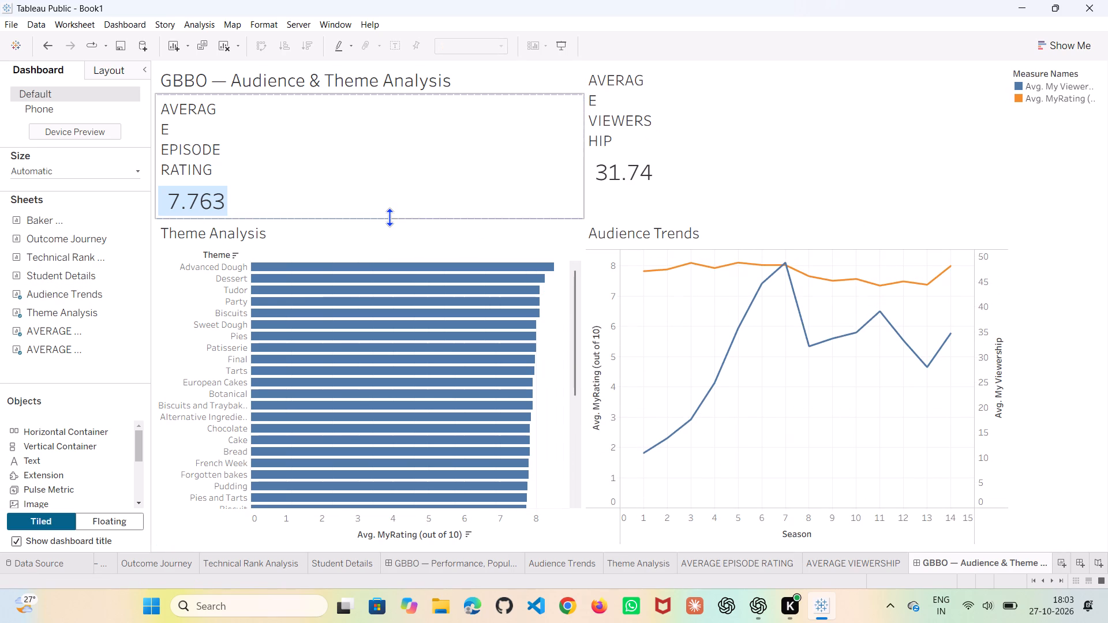
# Adjust the boundary between the AVERAGE EPISODE RATING KPI and Theme Analysis, leaving a little extra space below the KPI value.
pyautogui.moveTo(390, 217); pyautogui.dragTo(397, 169)
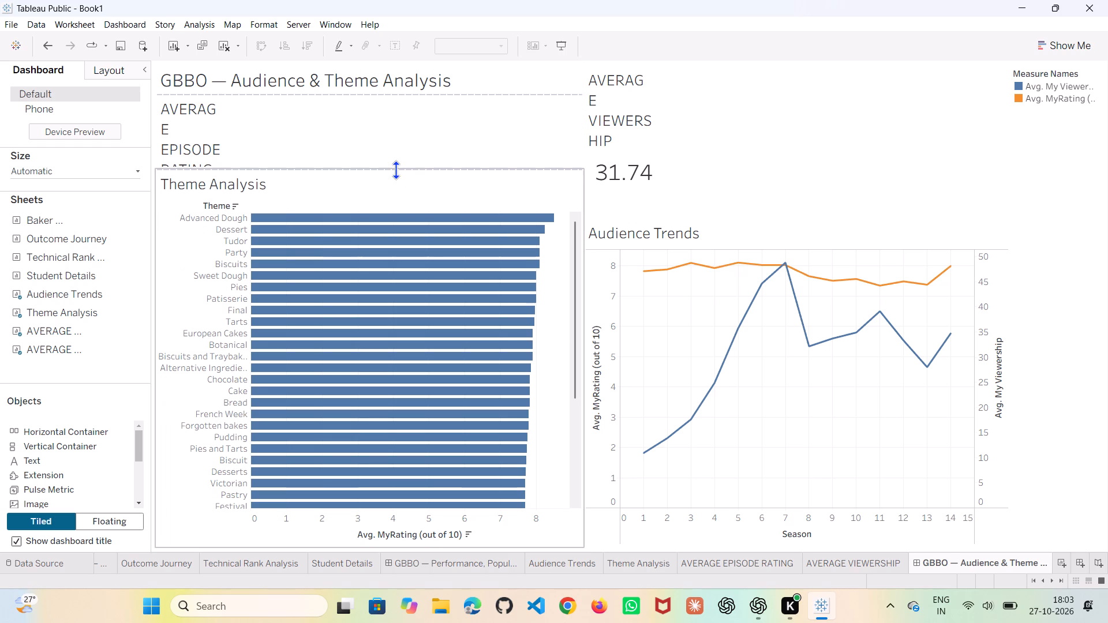
pyautogui.moveTo(396, 170); pyautogui.dragTo(396, 234)
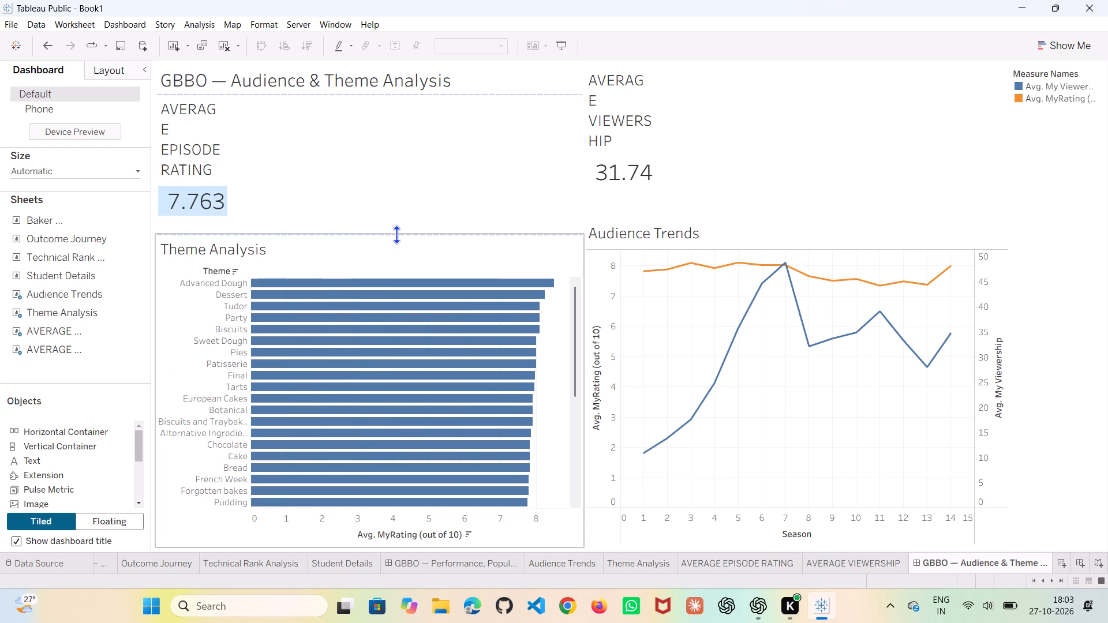
pyautogui.click(383, 200)
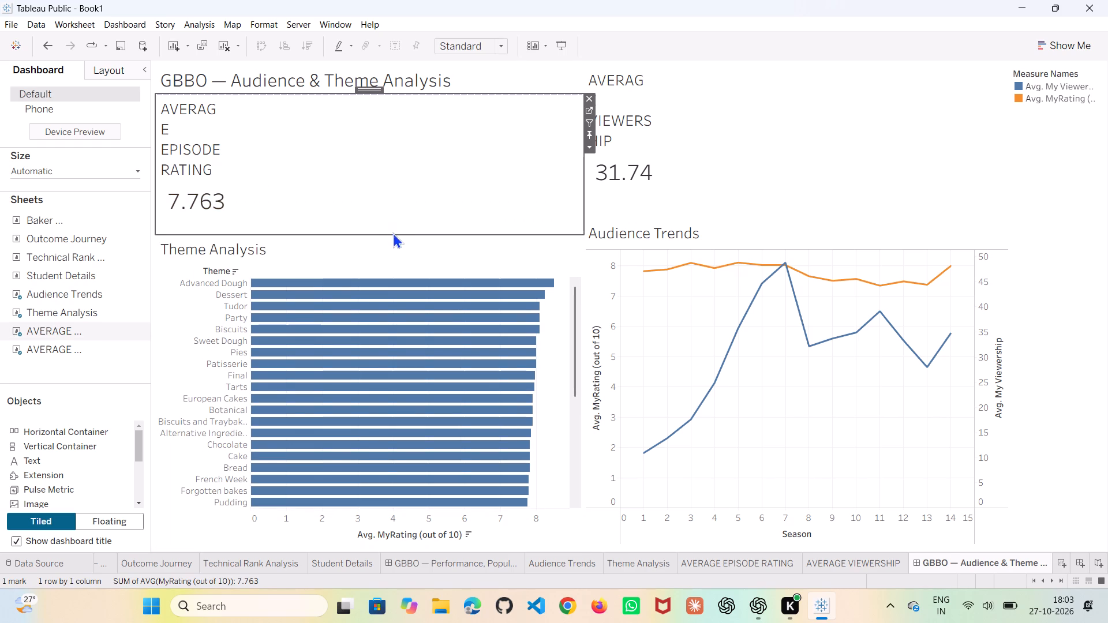
pyautogui.moveTo(394, 234); pyautogui.dragTo(403, 207)
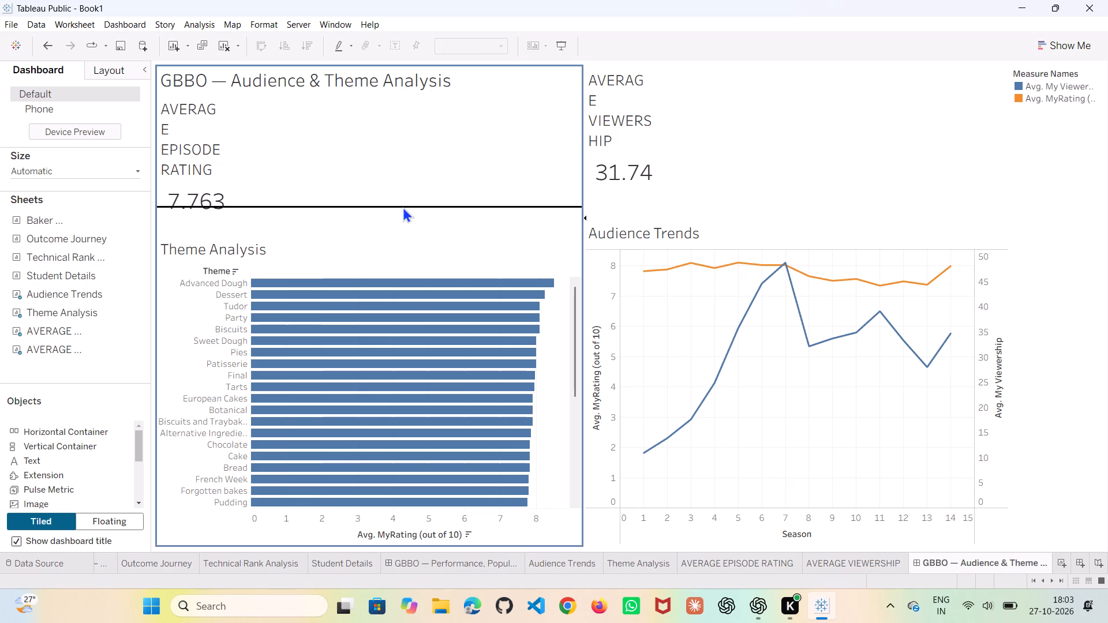
pyautogui.moveTo(402, 208); pyautogui.dragTo(403, 220)
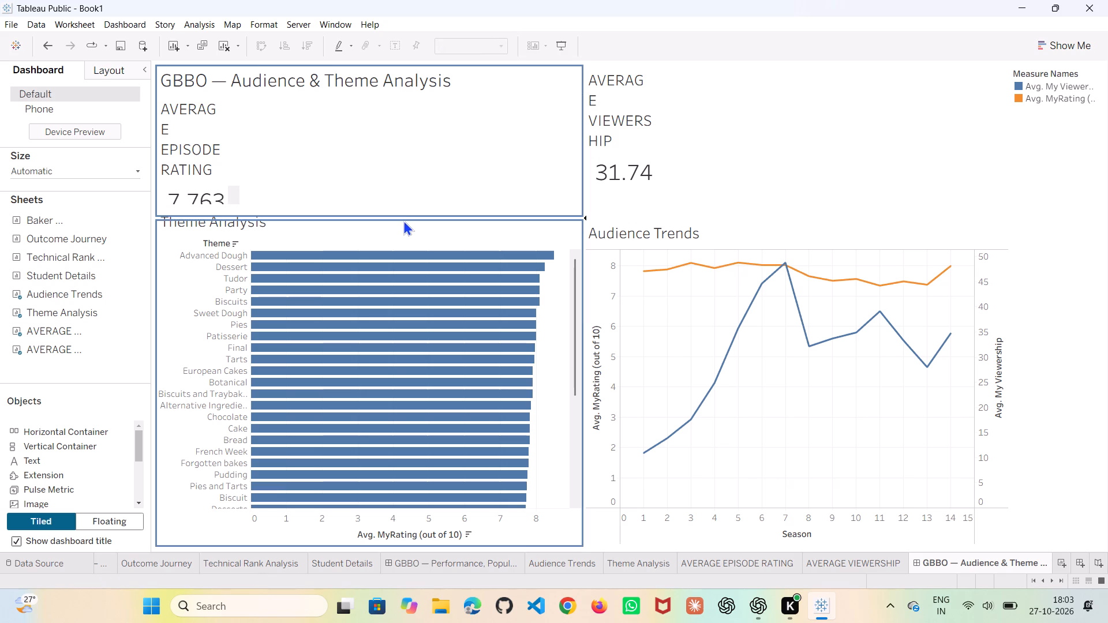
pyautogui.moveTo(403, 220); pyautogui.dragTo(403, 226)
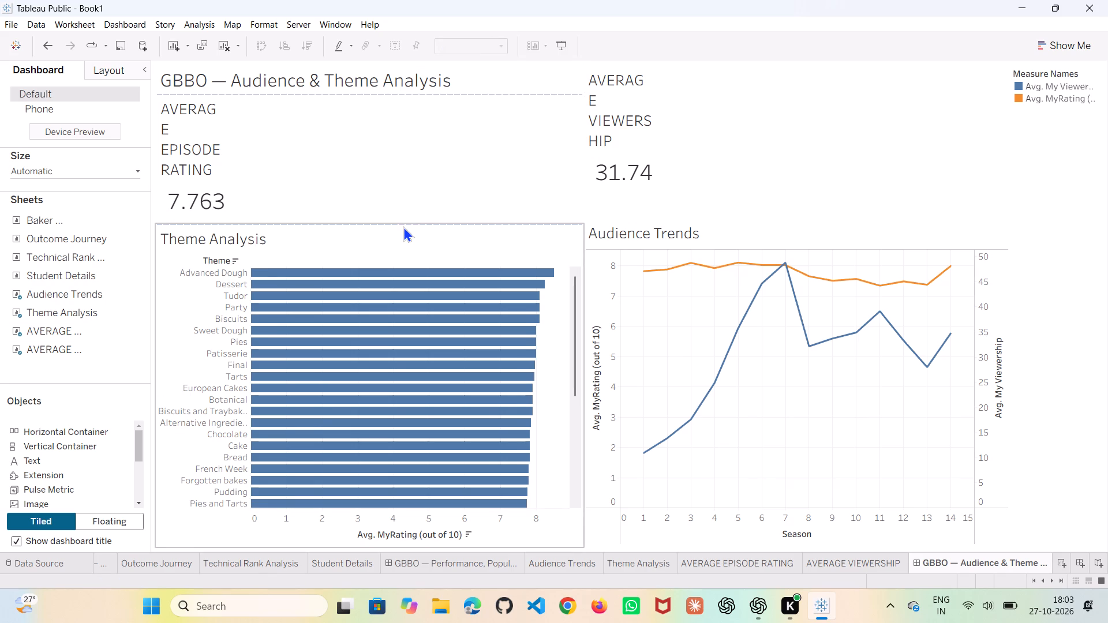
pyautogui.click(355, 153)
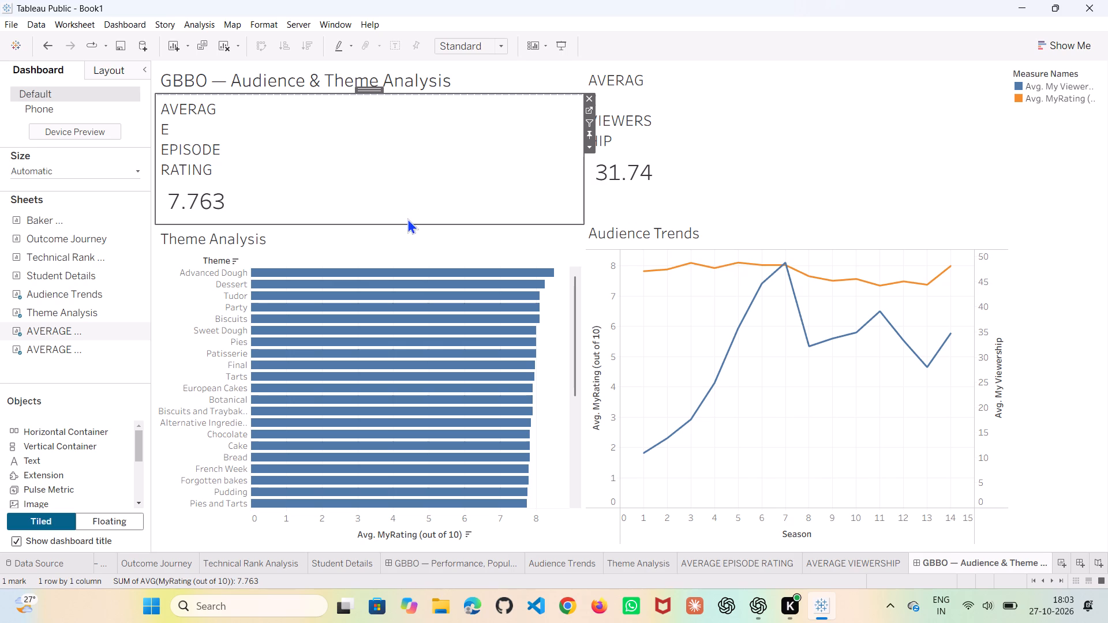
pyautogui.moveTo(381, 223); pyautogui.dragTo(381, 241)
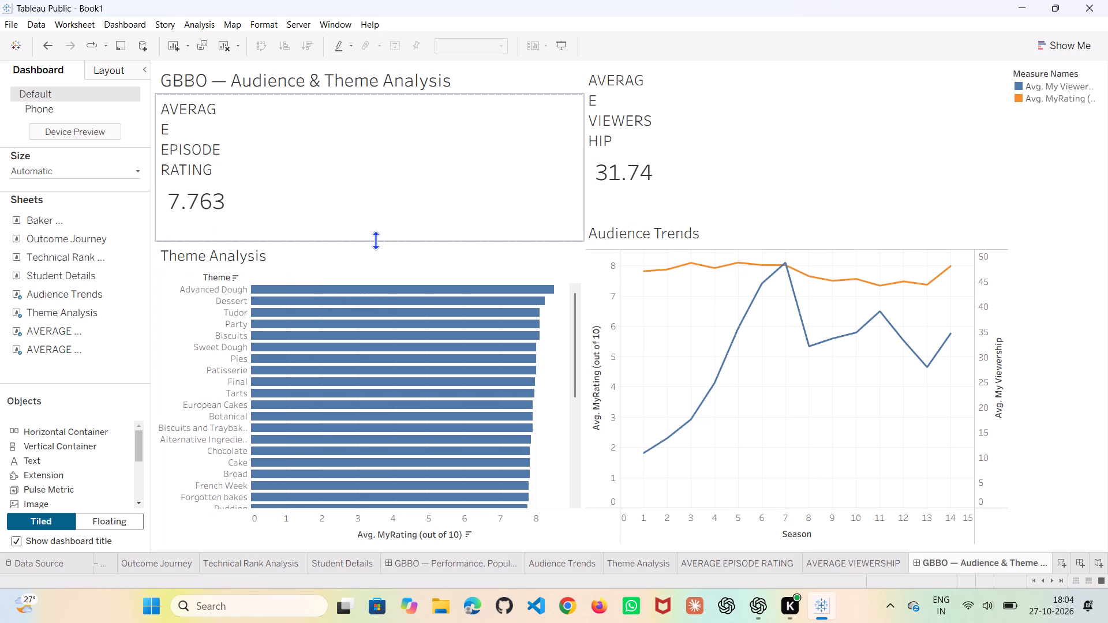
# Center the dashboard title GBBO — Audience & Theme Analysis using the title formatting alignment.
pyautogui.click(458, 70)
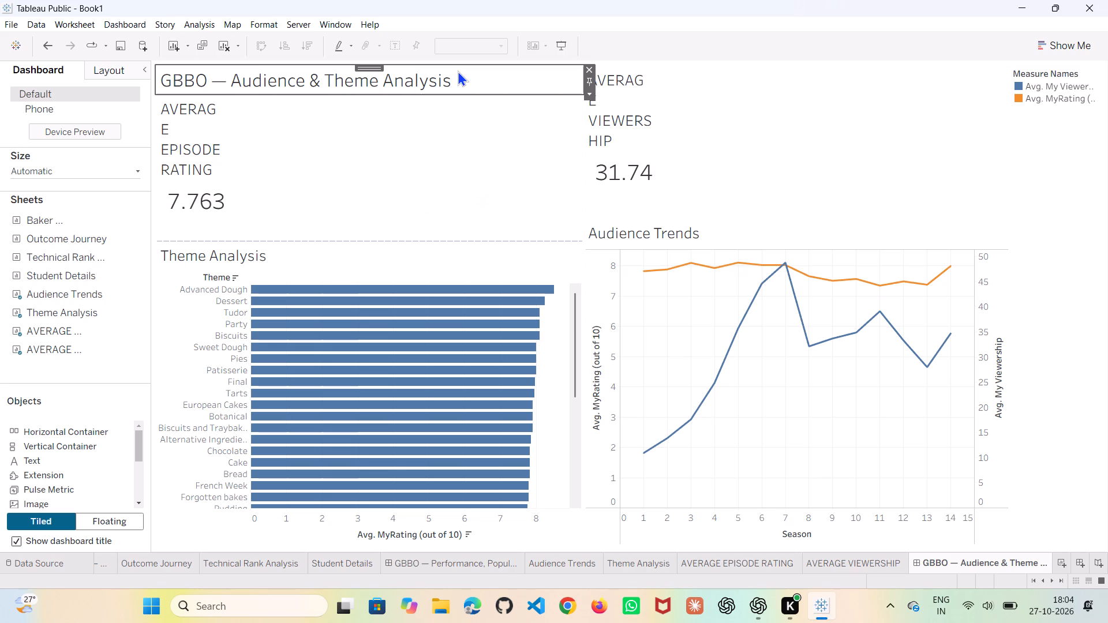
pyautogui.click(592, 93)
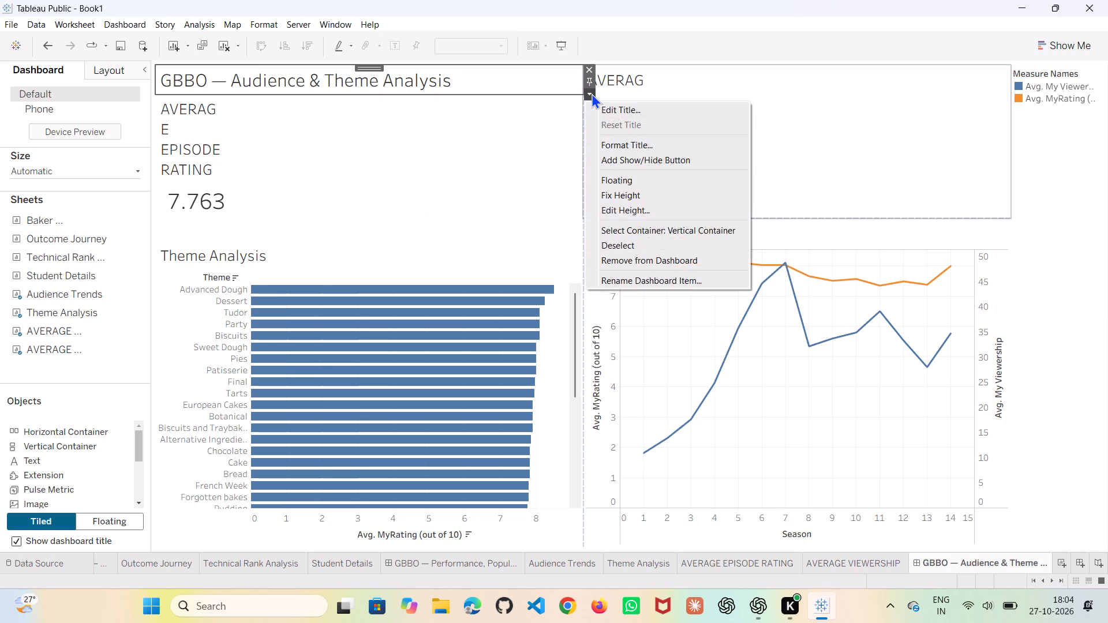
pyautogui.click(679, 144)
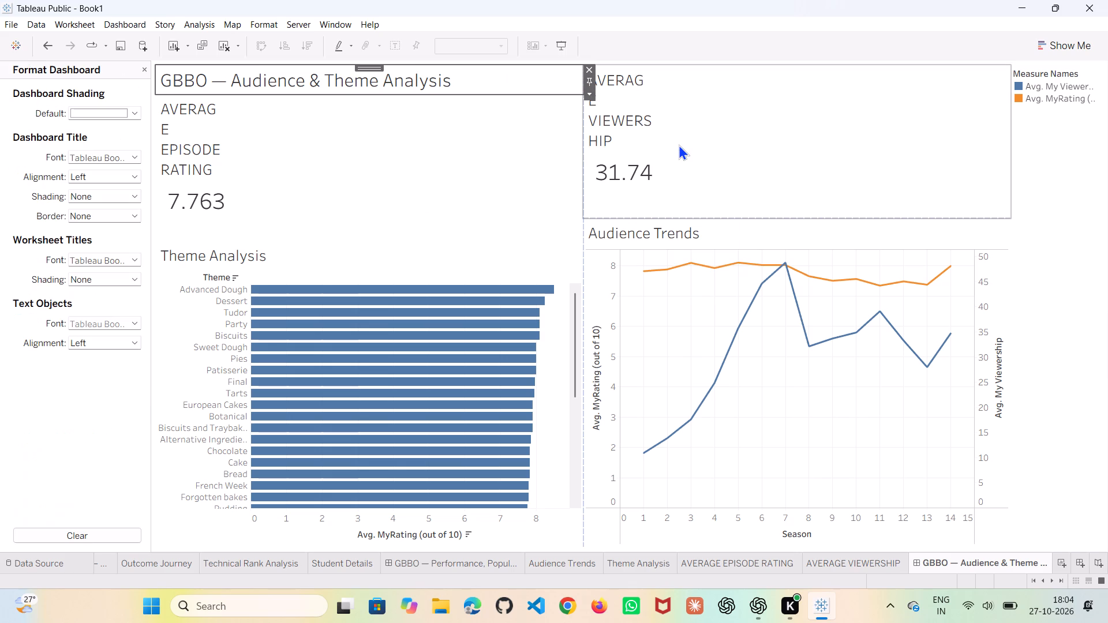
pyautogui.click(126, 176)
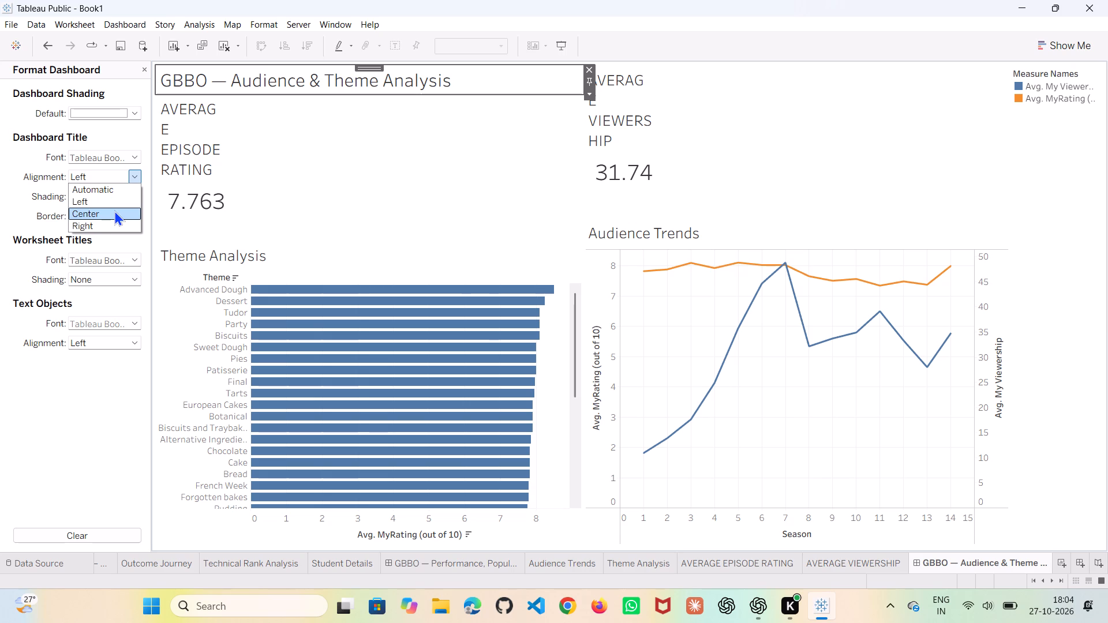
pyautogui.click(114, 210)
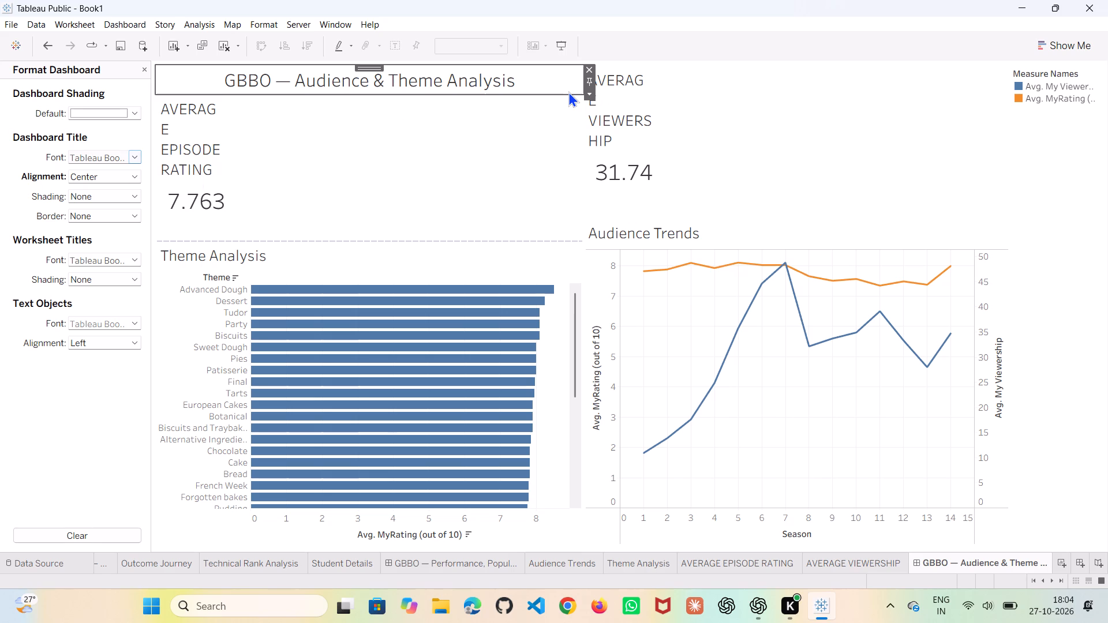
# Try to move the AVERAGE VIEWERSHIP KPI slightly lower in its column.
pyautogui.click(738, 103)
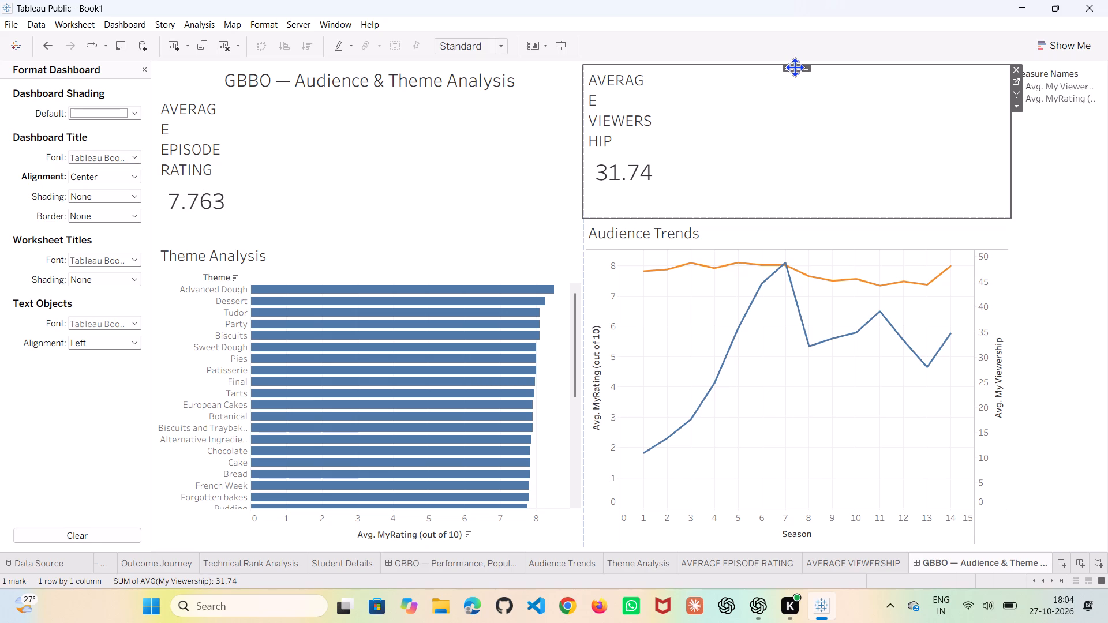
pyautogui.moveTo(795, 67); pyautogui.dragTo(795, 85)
# Fix the height of the dashboard title object.
pyautogui.click(548, 76)
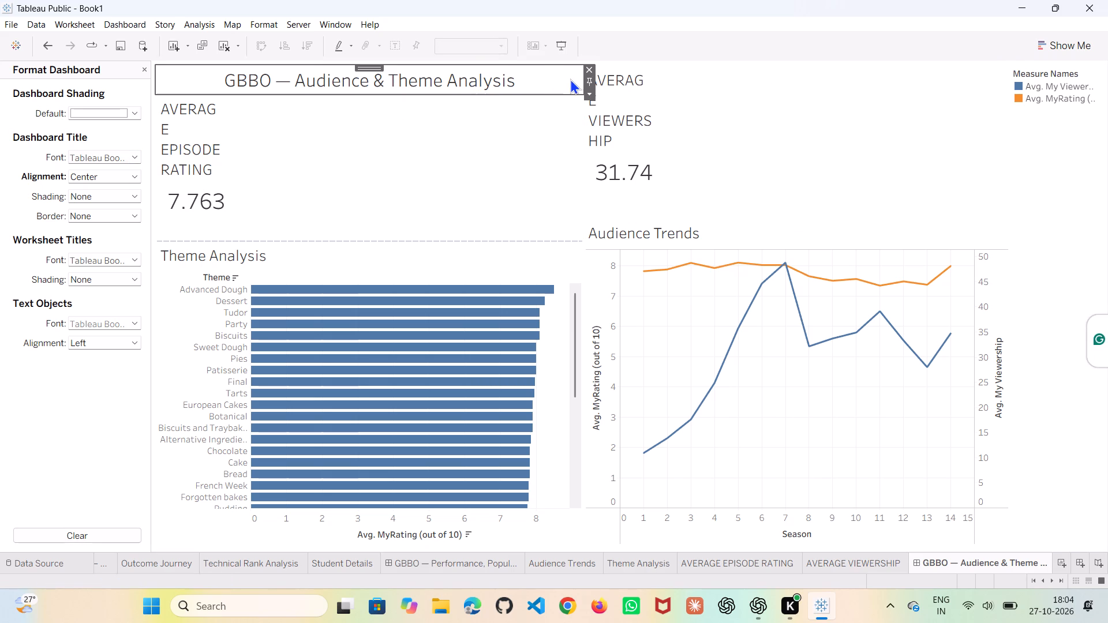
pyautogui.click(588, 92)
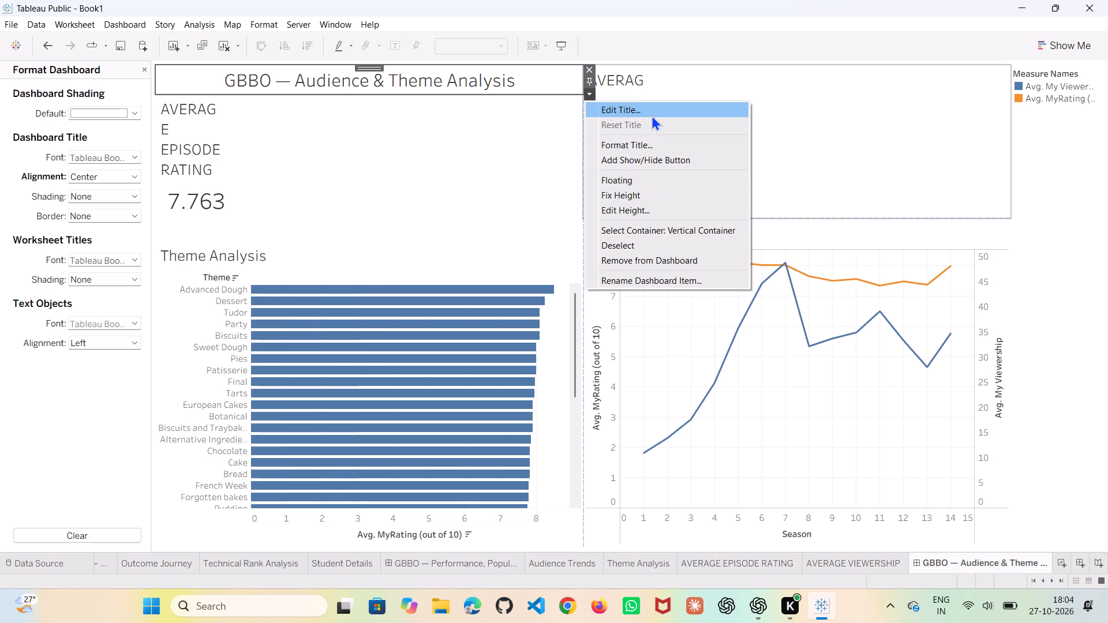
pyautogui.click(639, 192)
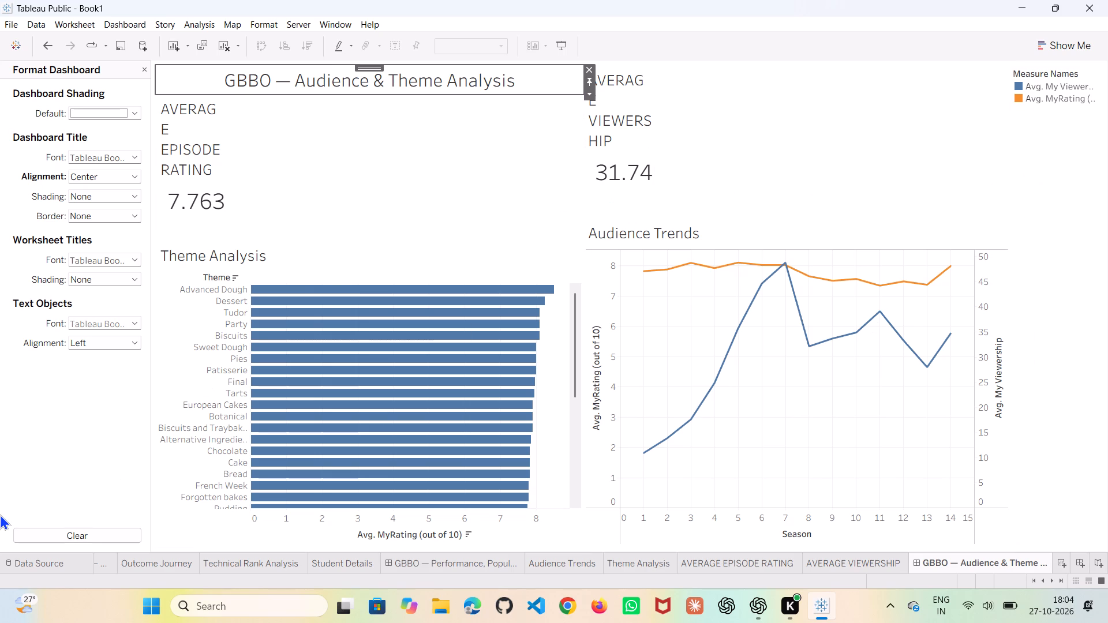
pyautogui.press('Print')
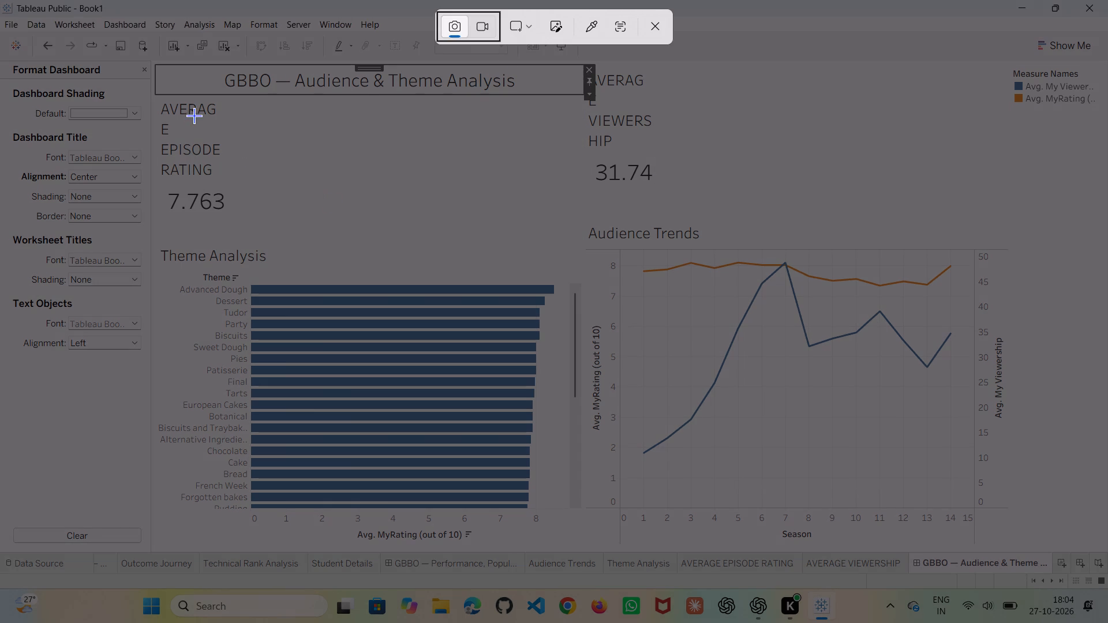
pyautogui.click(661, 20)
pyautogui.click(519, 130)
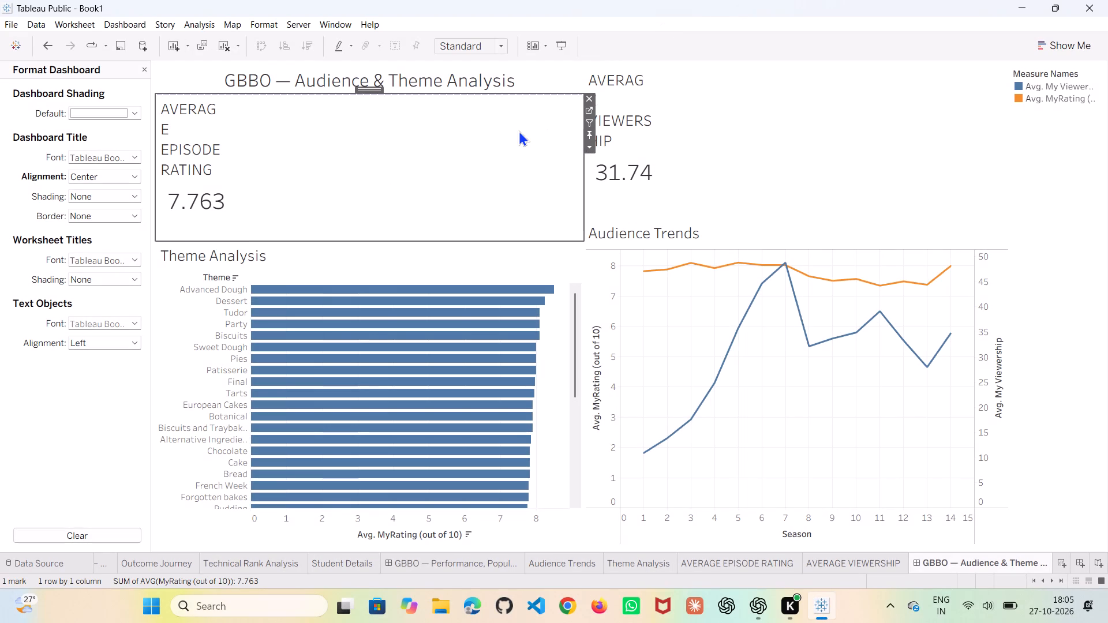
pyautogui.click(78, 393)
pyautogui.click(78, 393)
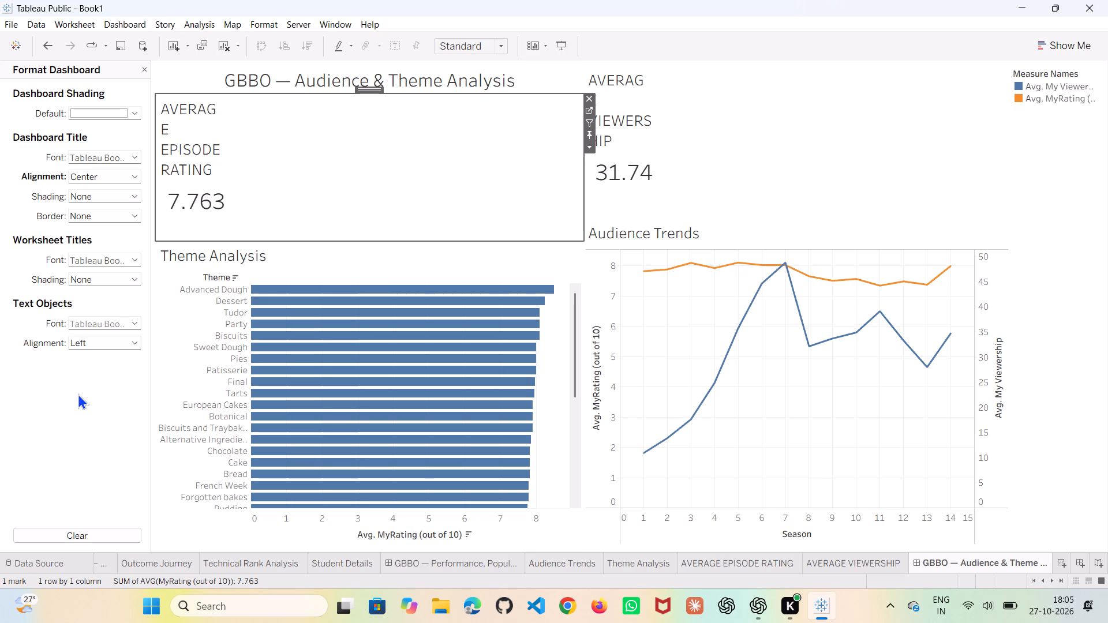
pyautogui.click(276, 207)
pyautogui.click(143, 66)
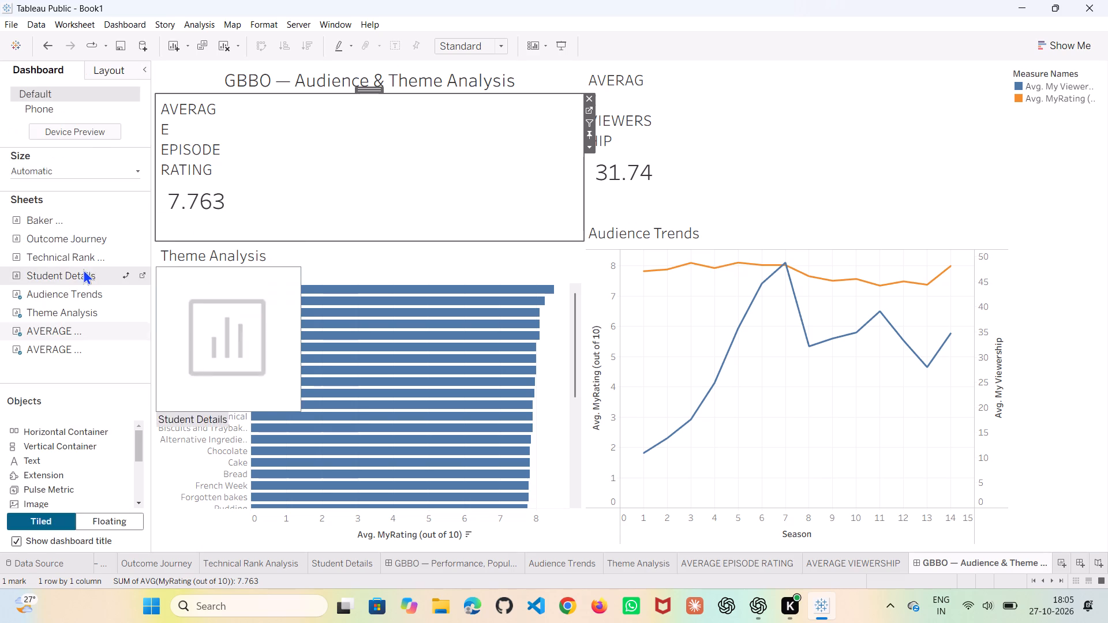
pyautogui.click(14, 127)
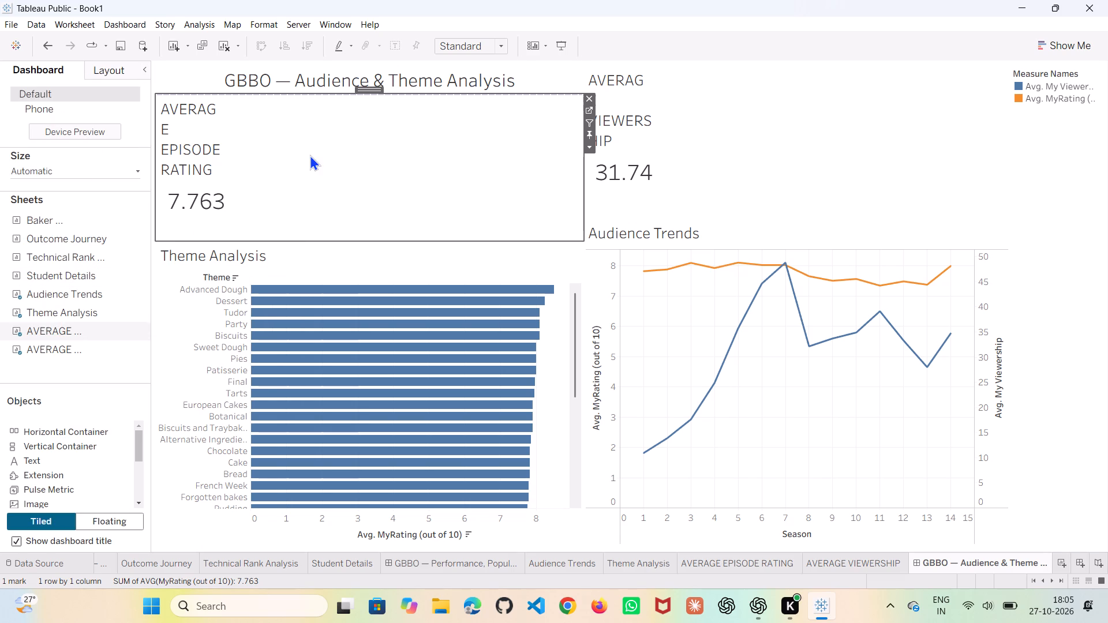
pyautogui.click(310, 155)
pyautogui.click(279, 251)
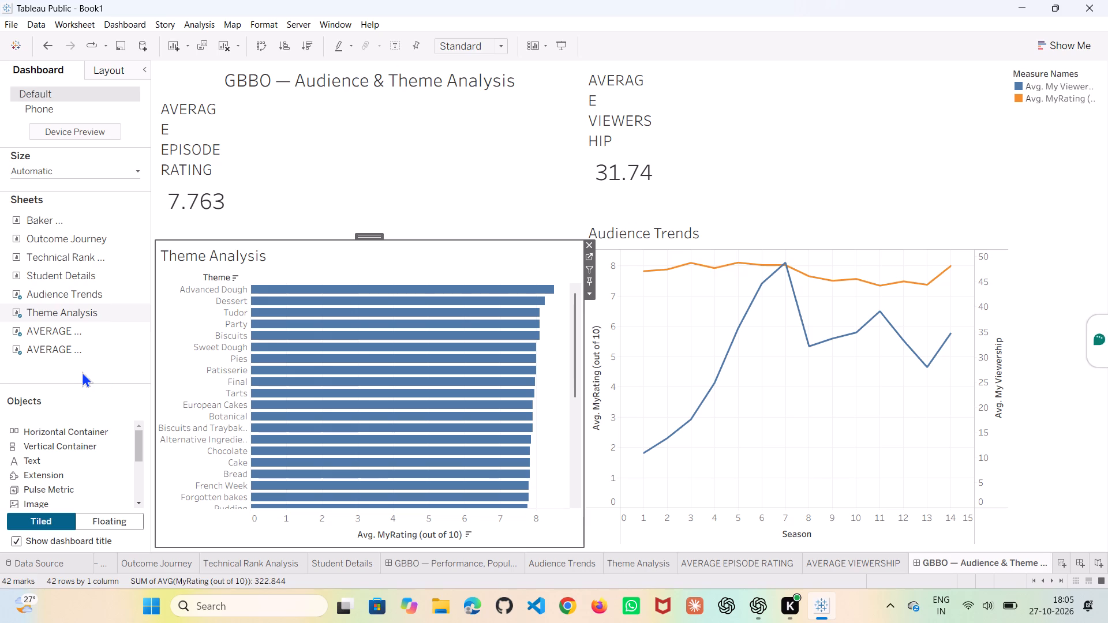
pyautogui.click(82, 371)
pyautogui.press('Print')
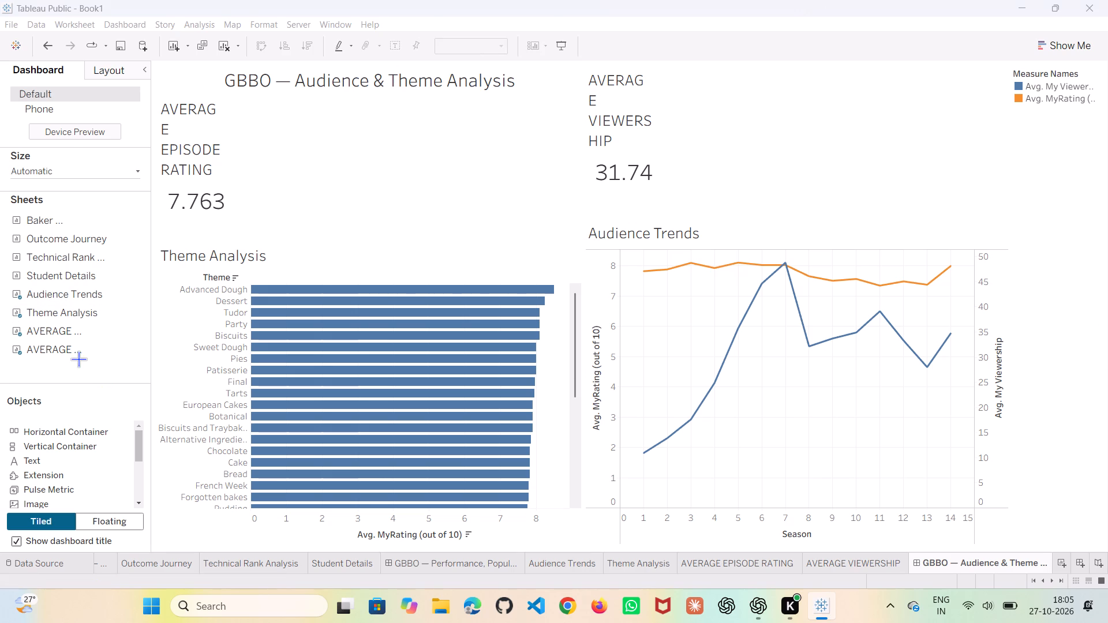
pyautogui.moveTo(2, 25); pyautogui.dragTo(916, 266)
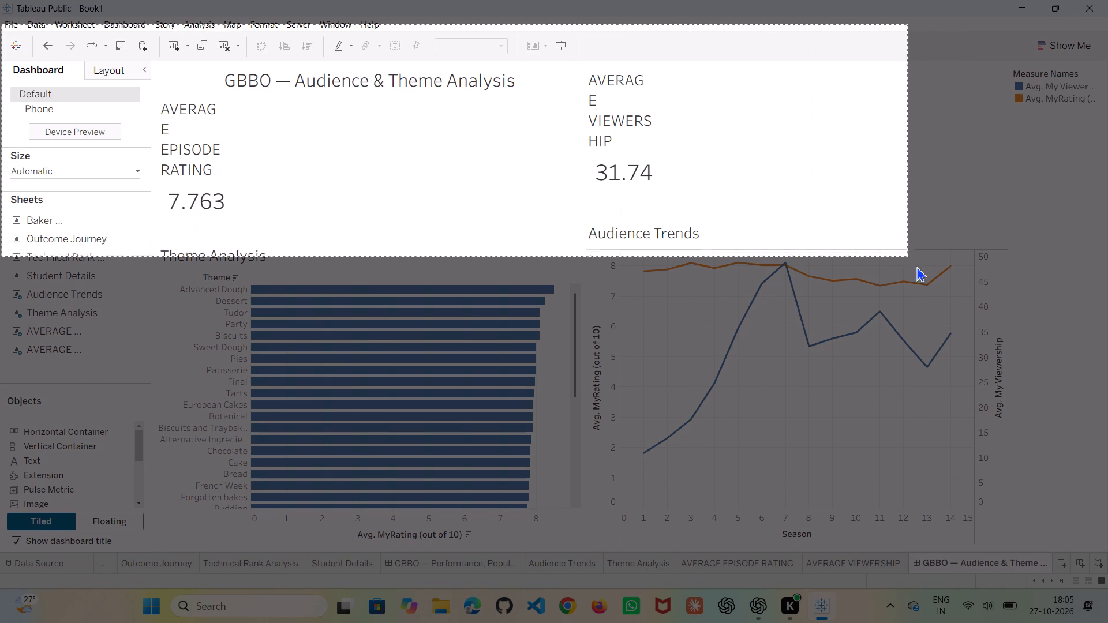
pyautogui.moveTo(916, 266); pyautogui.dragTo(1094, 417)
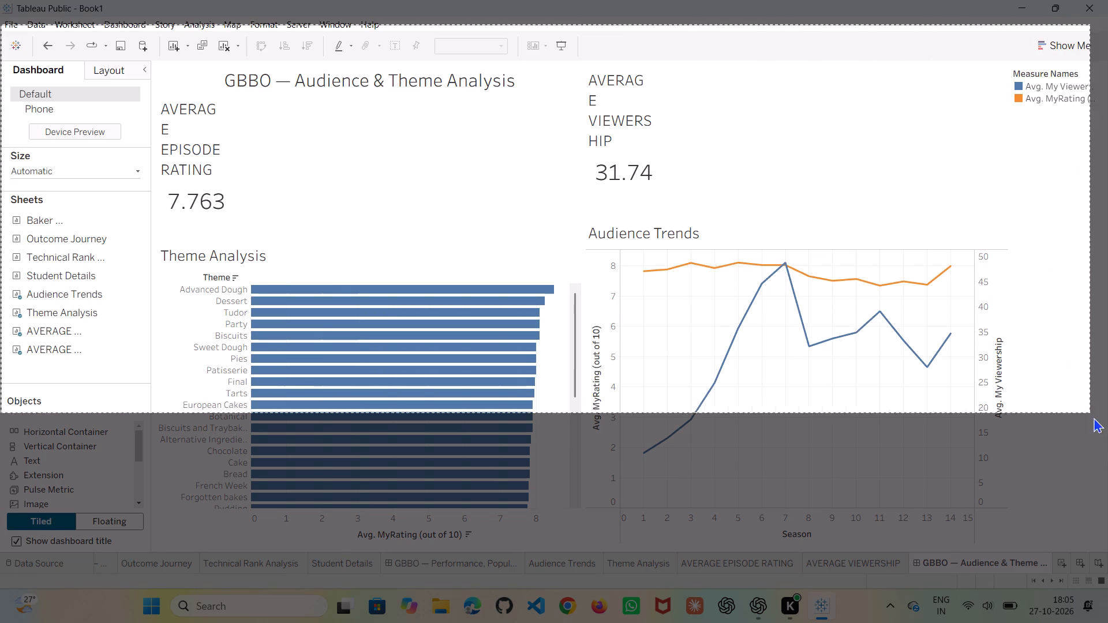
pyautogui.moveTo(1094, 417); pyautogui.dragTo(1106, 600)
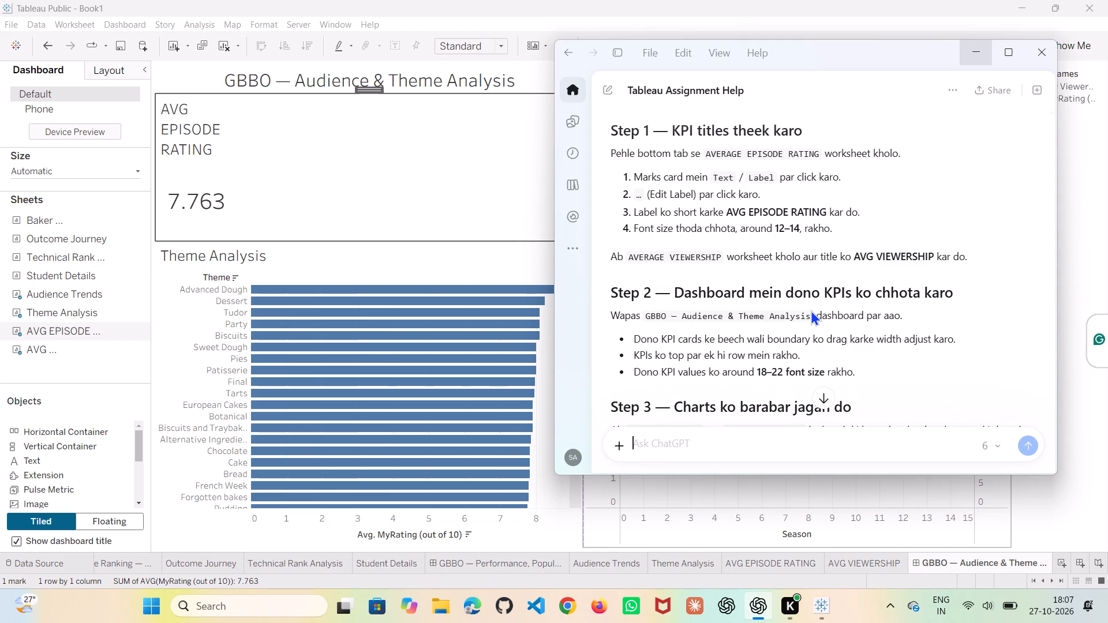
pyautogui.scroll(-1, 811, 310)
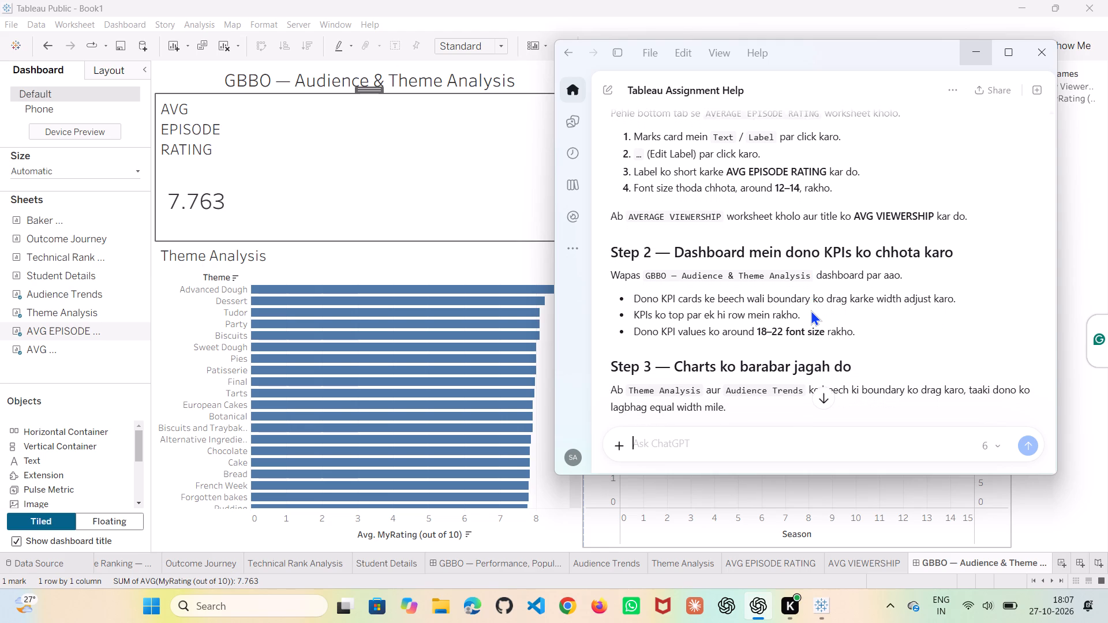
pyautogui.scroll(-1, 811, 310)
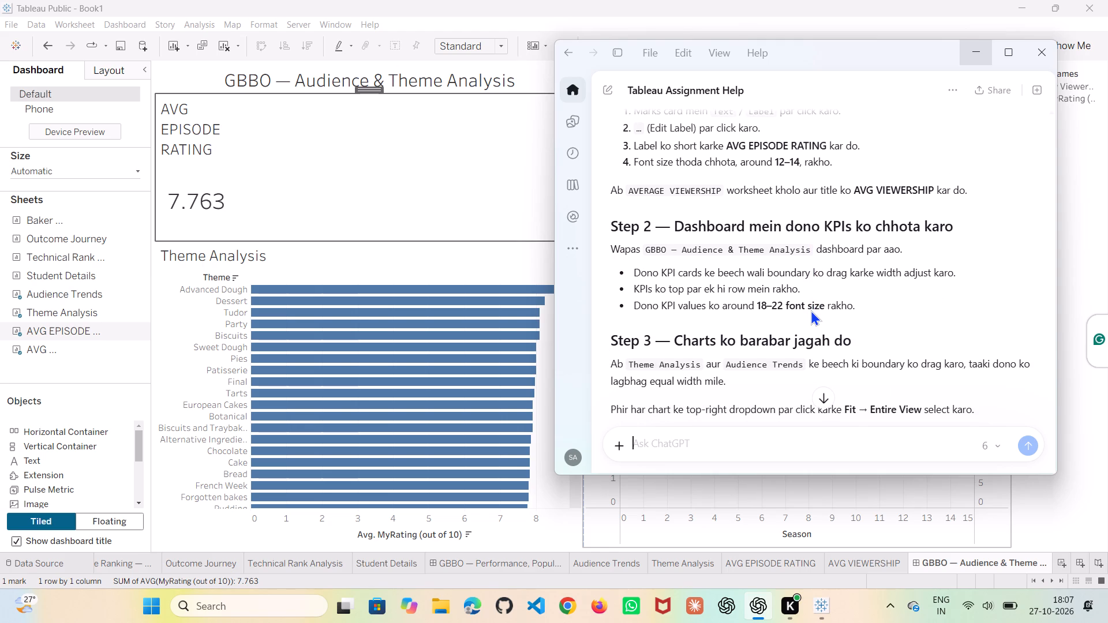
pyautogui.scroll(-1, 811, 310)
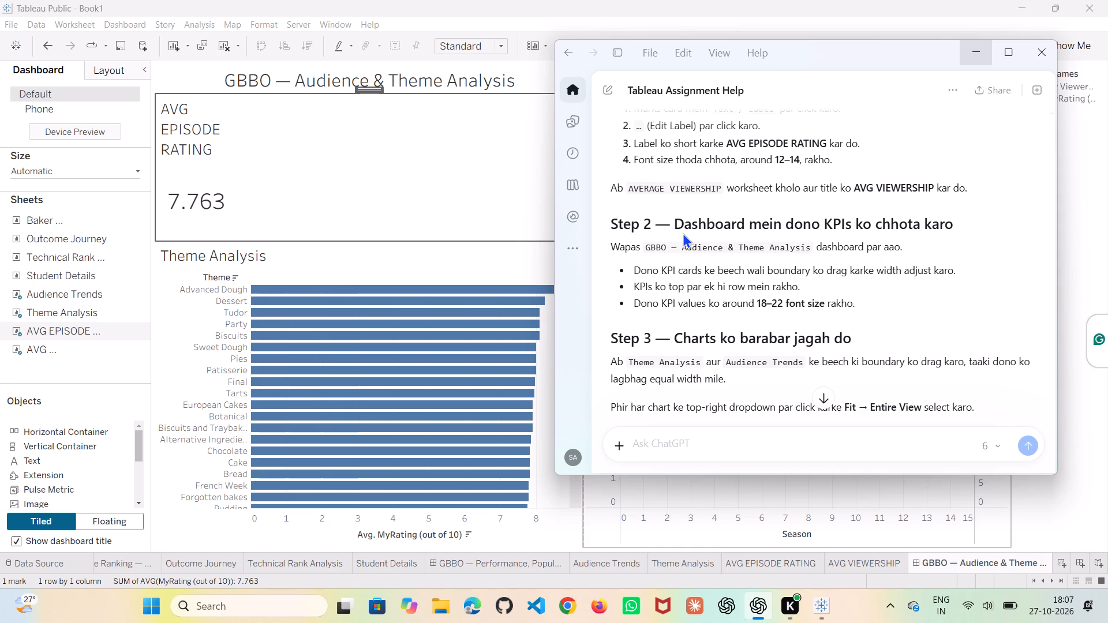
# Back in the Tableau dashboard, add a show/hide button to the Measure Names legend's container and hide the container.
pyautogui.click(425, 162)
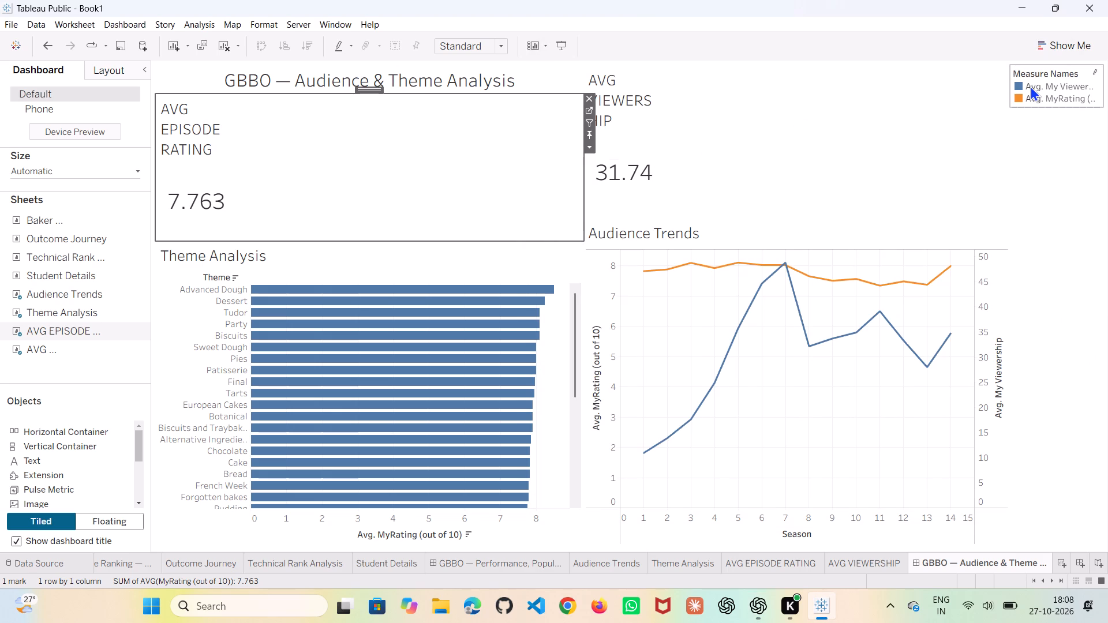
pyautogui.click(1030, 85)
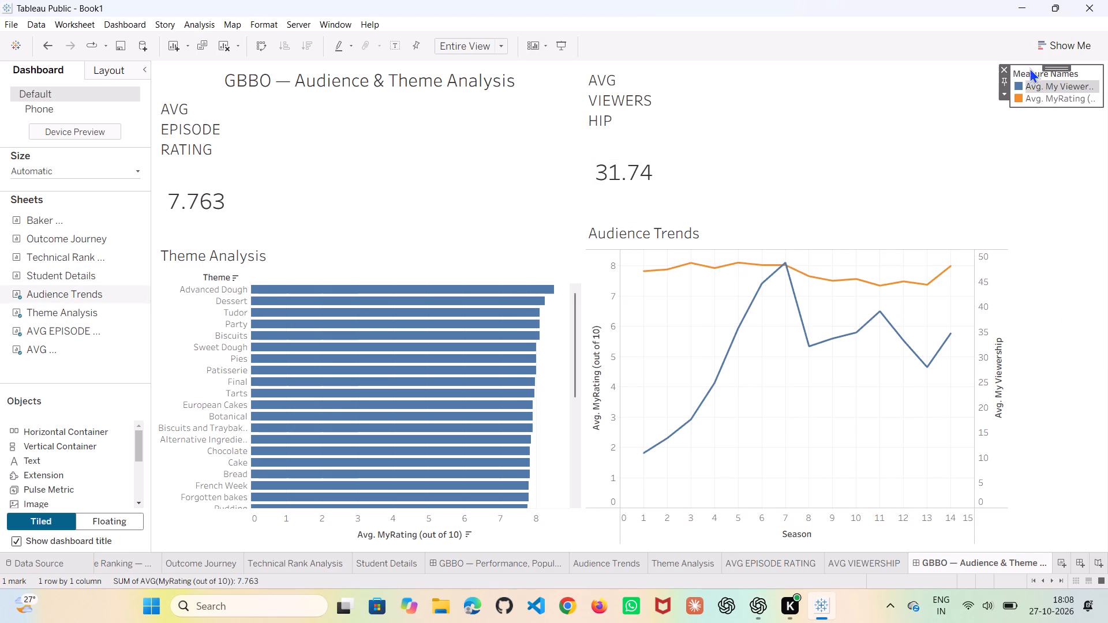
pyautogui.click(1006, 93)
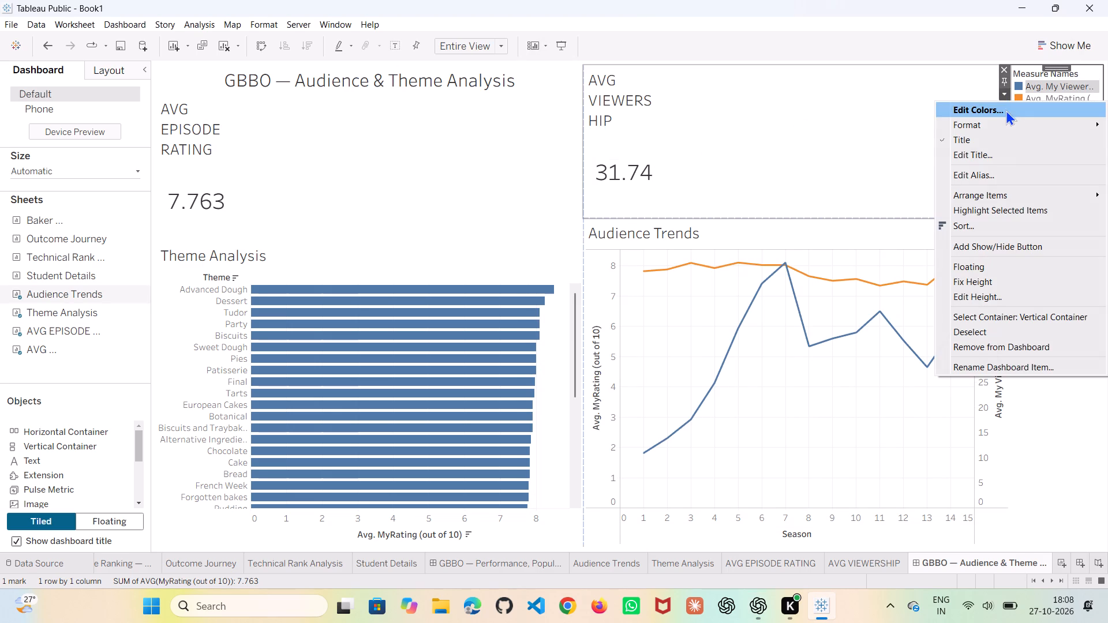
pyautogui.click(1095, 414)
pyautogui.click(1062, 212)
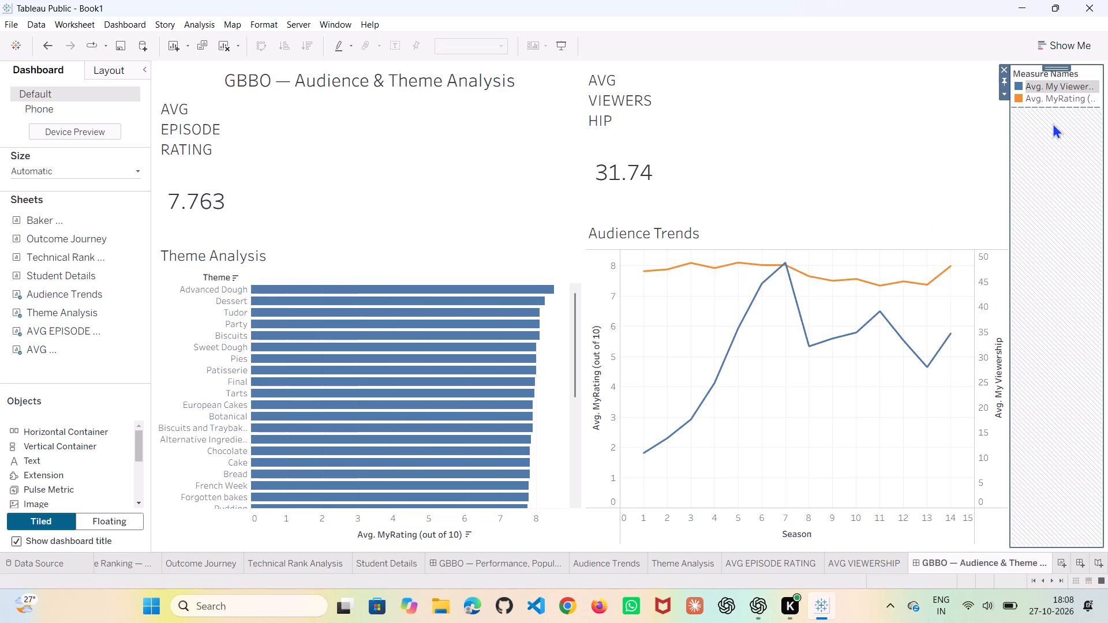
pyautogui.click(1005, 94)
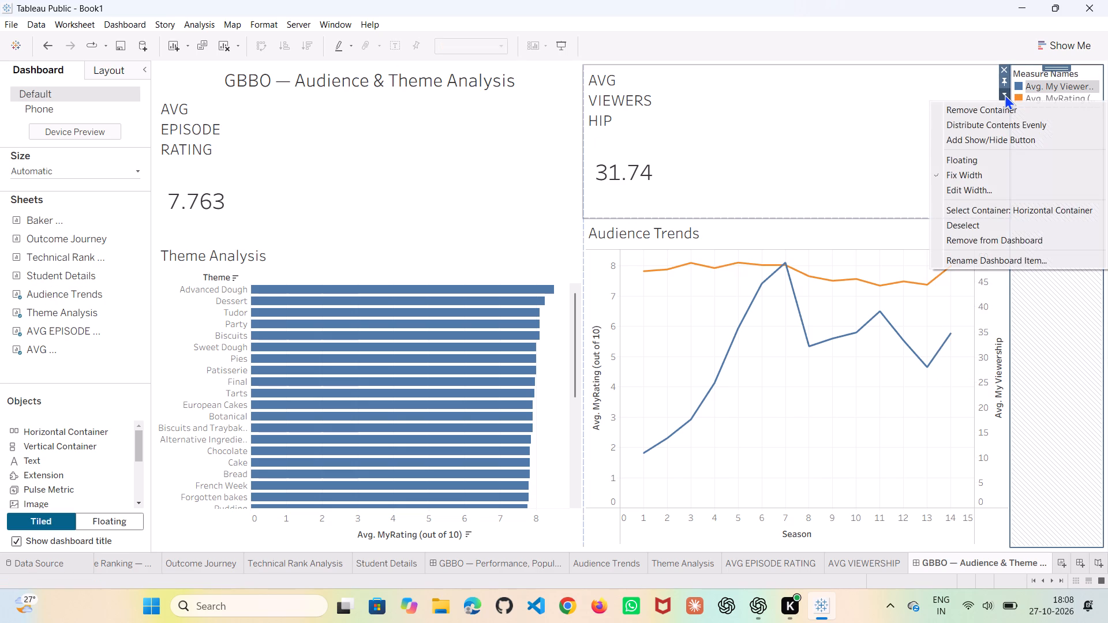
pyautogui.click(1015, 138)
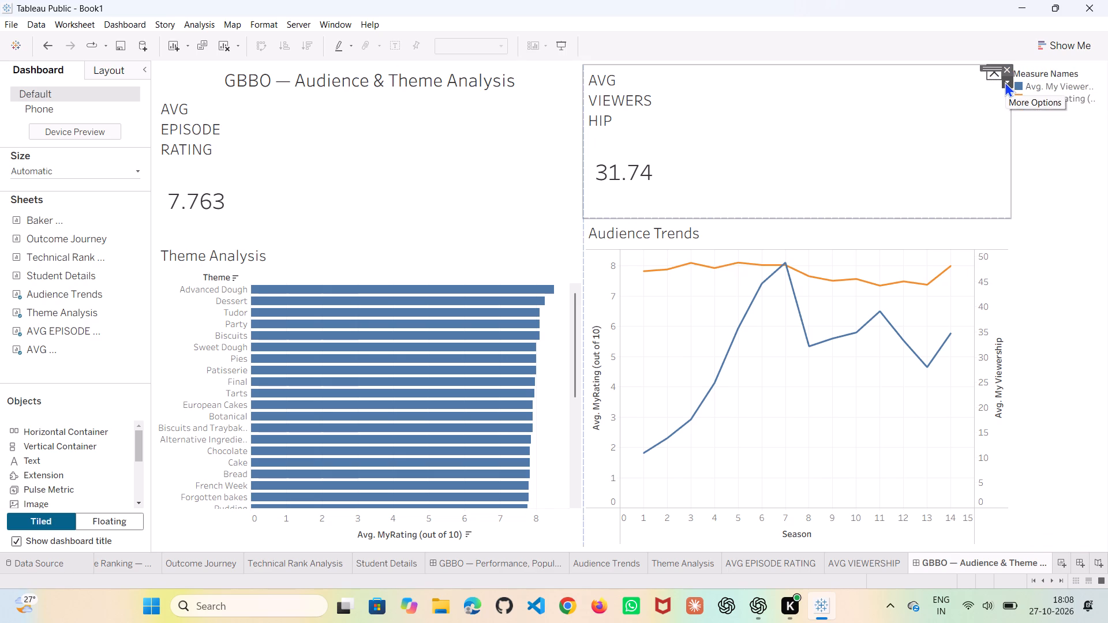
pyautogui.click(1005, 81)
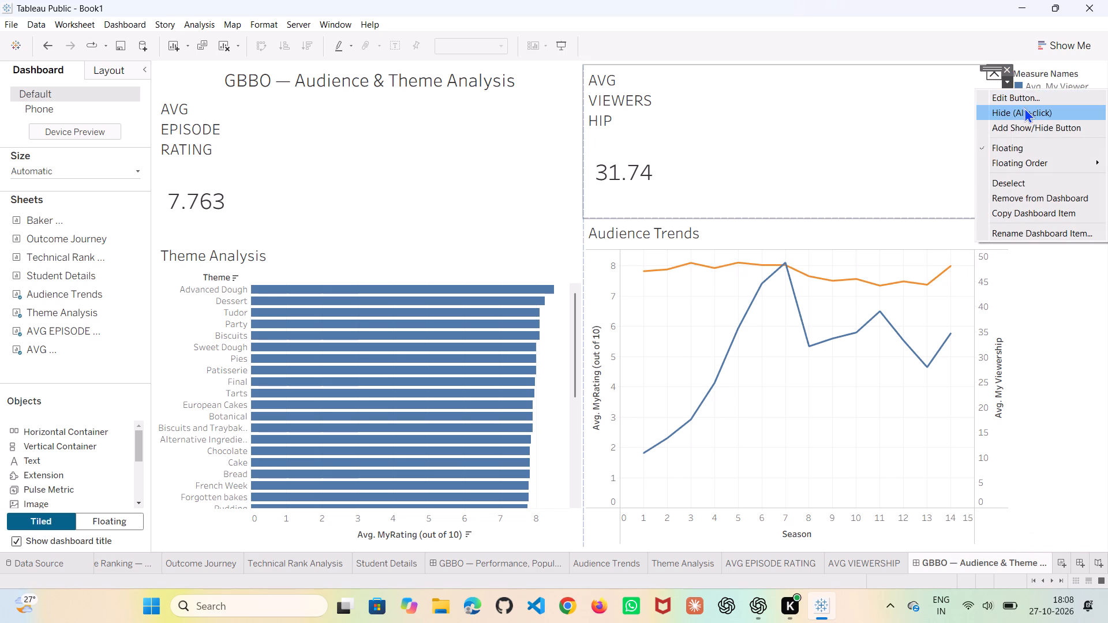
pyautogui.click(1025, 109)
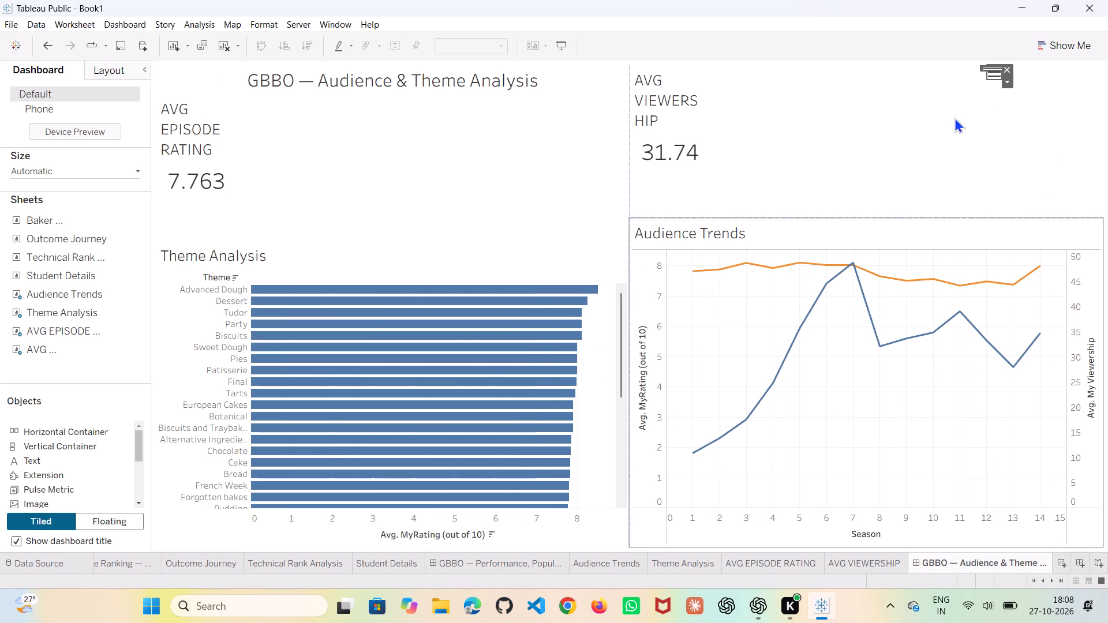
# Remove the legend container's show/hide button from the dashboard.
pyautogui.click(1008, 70)
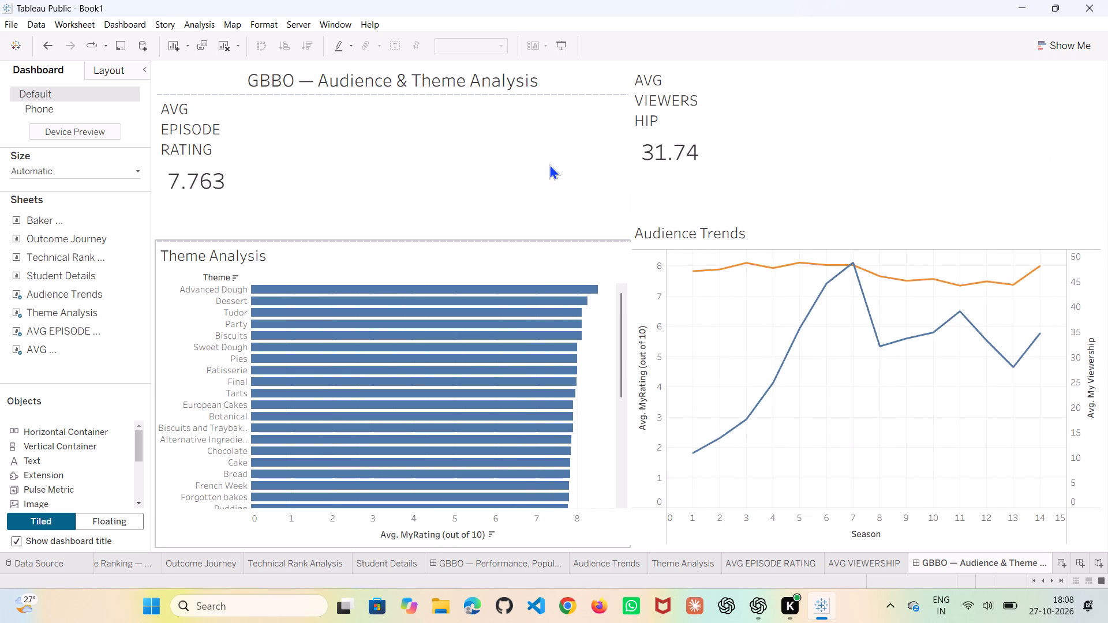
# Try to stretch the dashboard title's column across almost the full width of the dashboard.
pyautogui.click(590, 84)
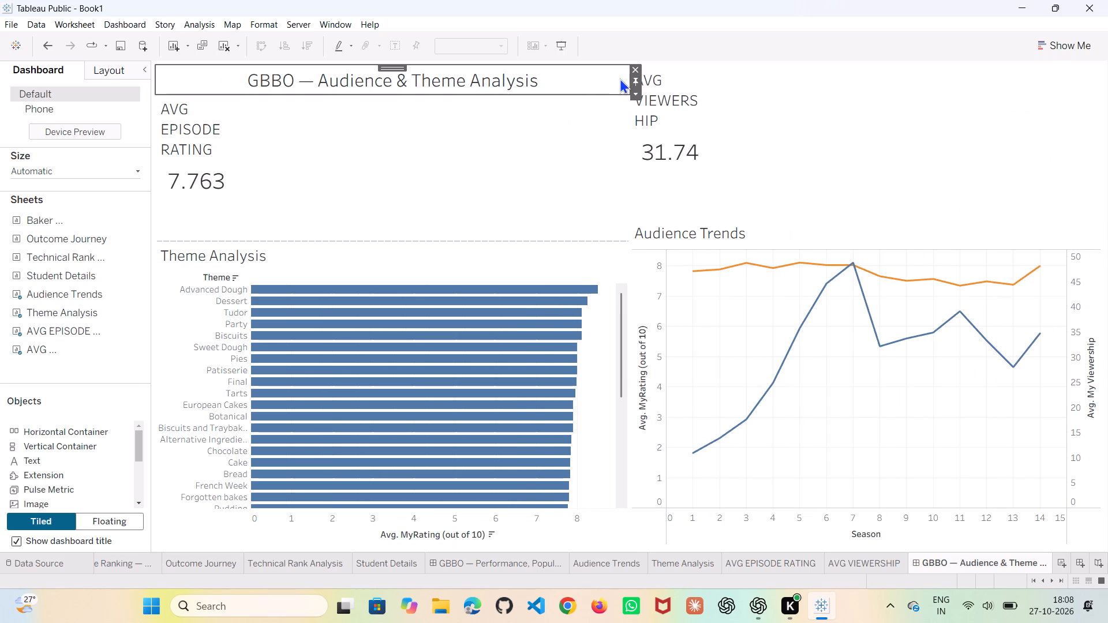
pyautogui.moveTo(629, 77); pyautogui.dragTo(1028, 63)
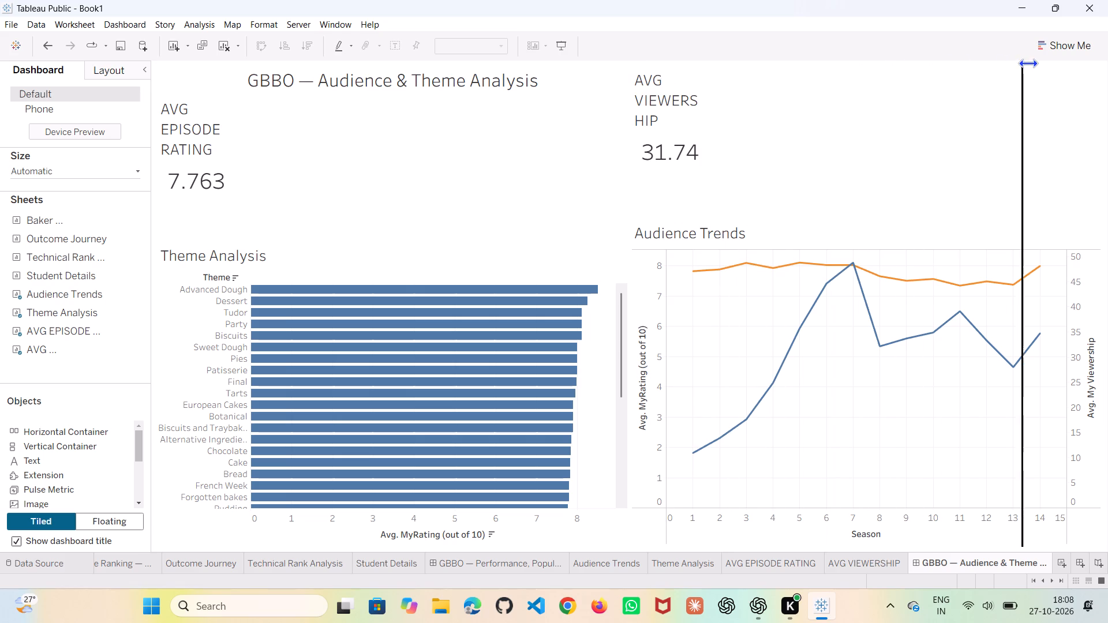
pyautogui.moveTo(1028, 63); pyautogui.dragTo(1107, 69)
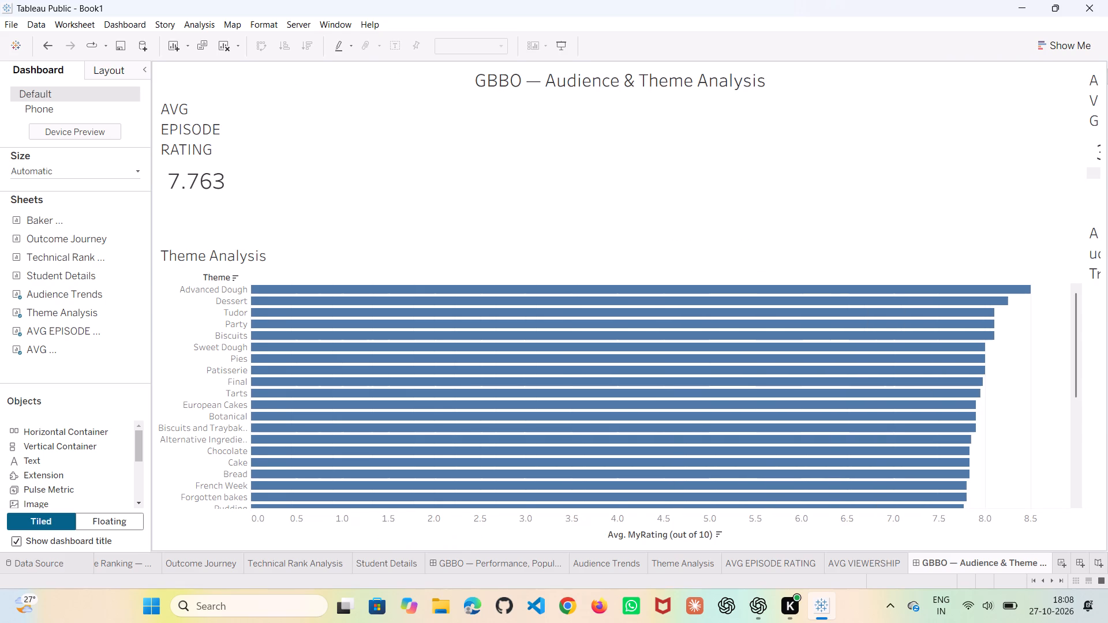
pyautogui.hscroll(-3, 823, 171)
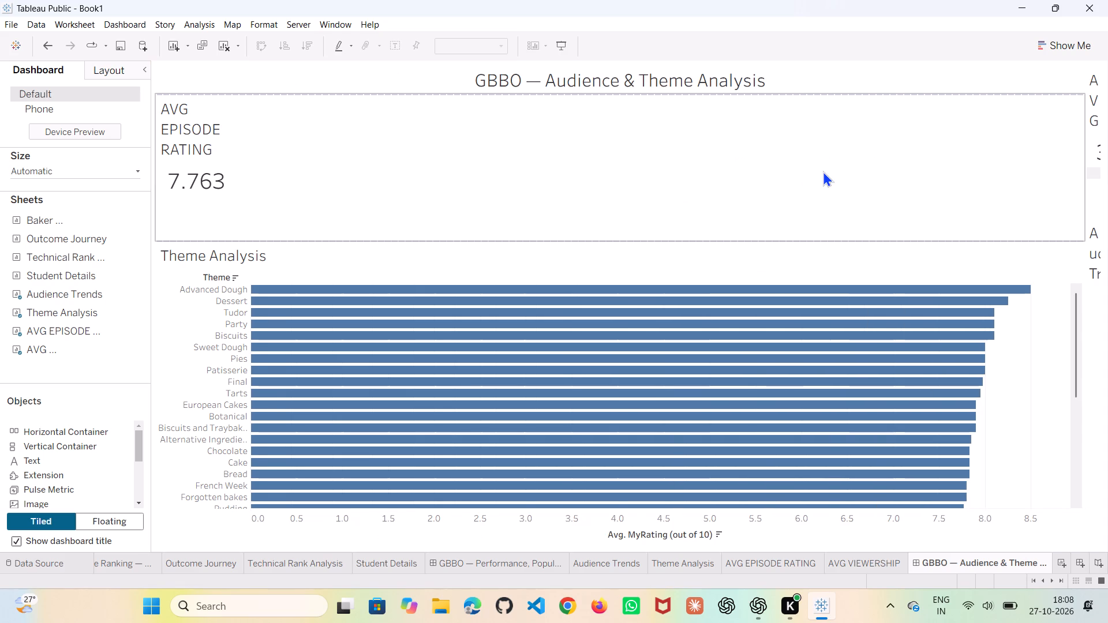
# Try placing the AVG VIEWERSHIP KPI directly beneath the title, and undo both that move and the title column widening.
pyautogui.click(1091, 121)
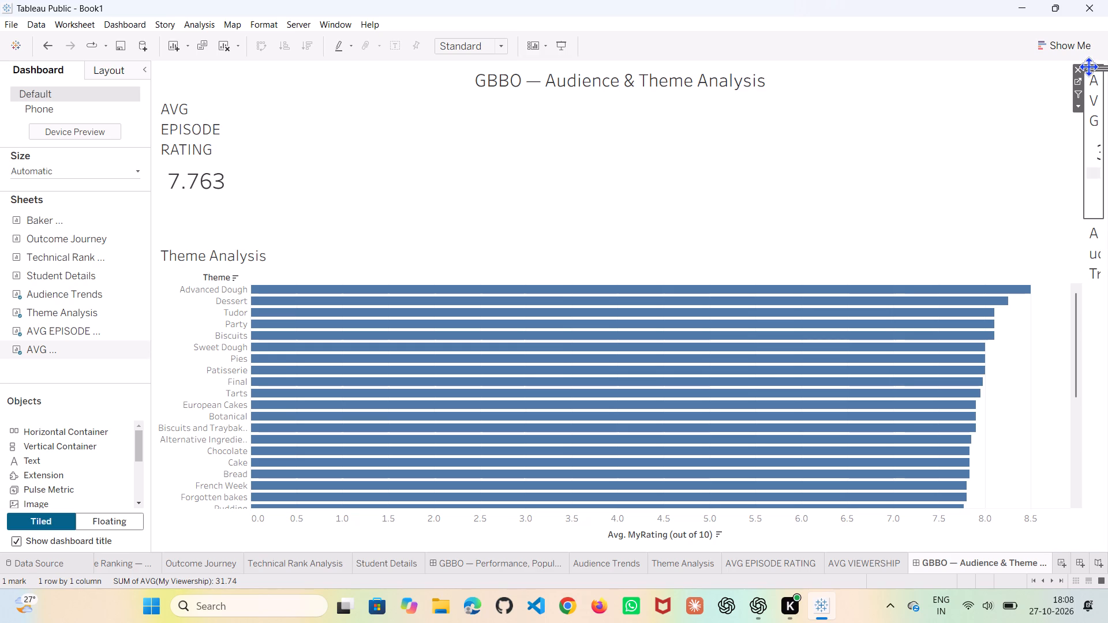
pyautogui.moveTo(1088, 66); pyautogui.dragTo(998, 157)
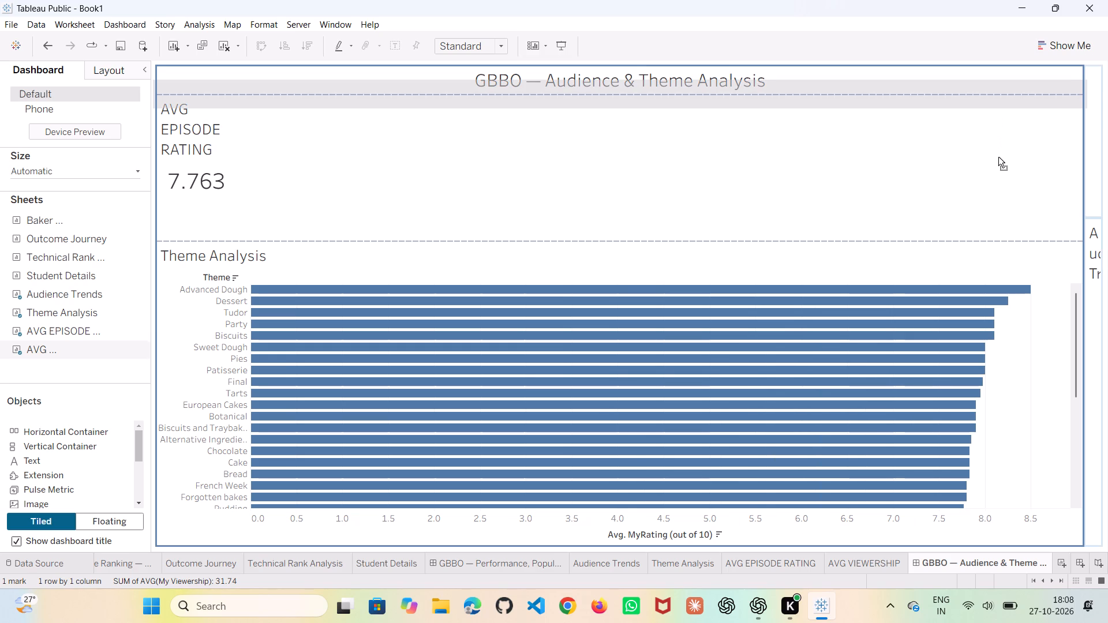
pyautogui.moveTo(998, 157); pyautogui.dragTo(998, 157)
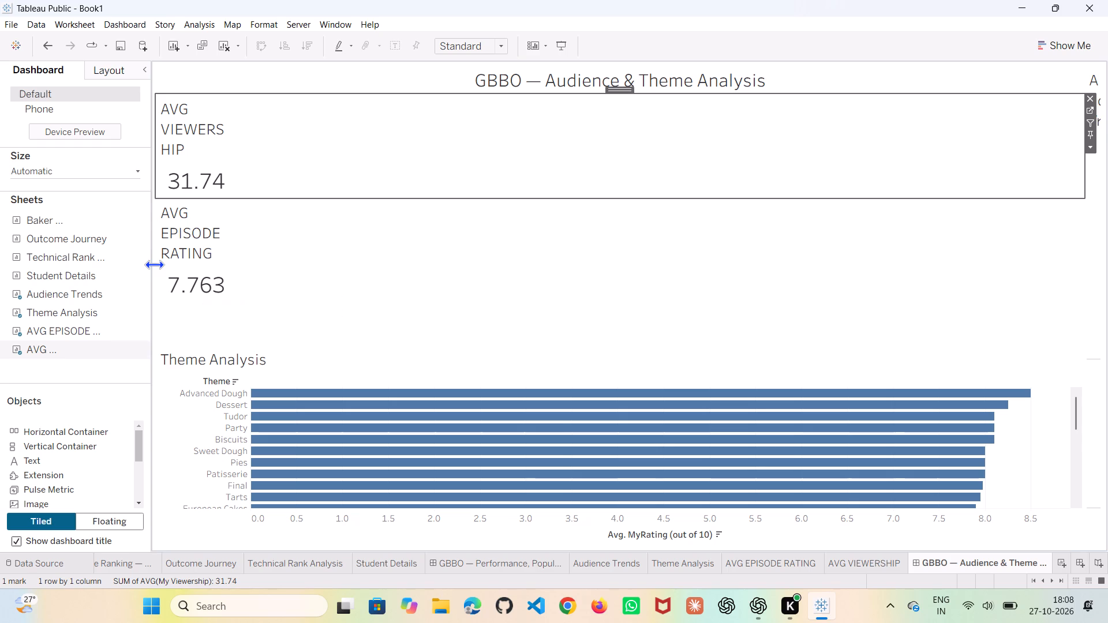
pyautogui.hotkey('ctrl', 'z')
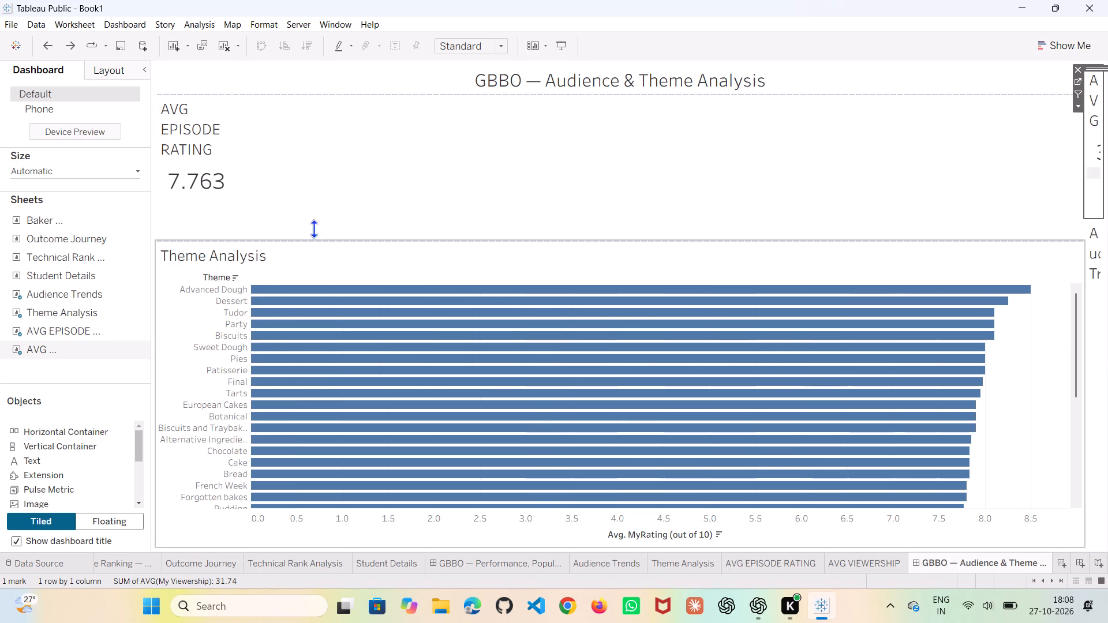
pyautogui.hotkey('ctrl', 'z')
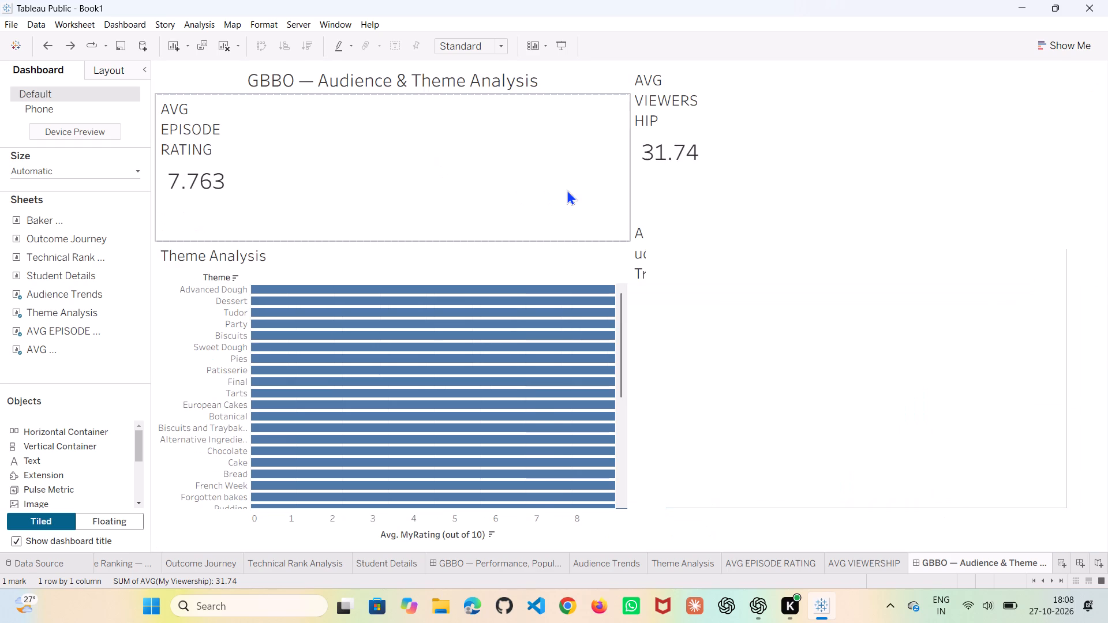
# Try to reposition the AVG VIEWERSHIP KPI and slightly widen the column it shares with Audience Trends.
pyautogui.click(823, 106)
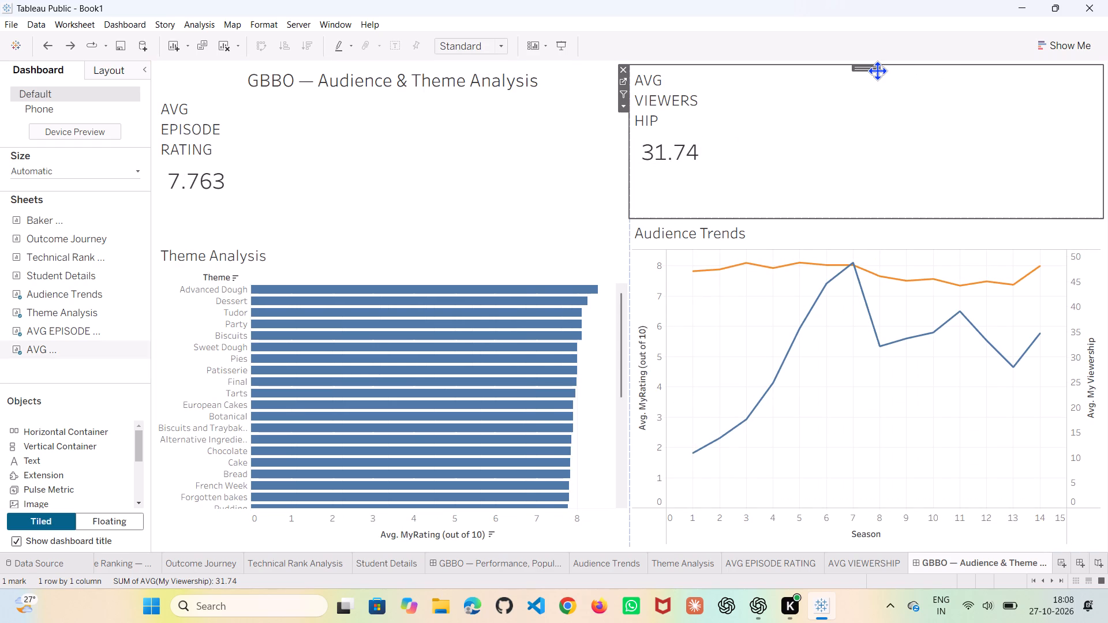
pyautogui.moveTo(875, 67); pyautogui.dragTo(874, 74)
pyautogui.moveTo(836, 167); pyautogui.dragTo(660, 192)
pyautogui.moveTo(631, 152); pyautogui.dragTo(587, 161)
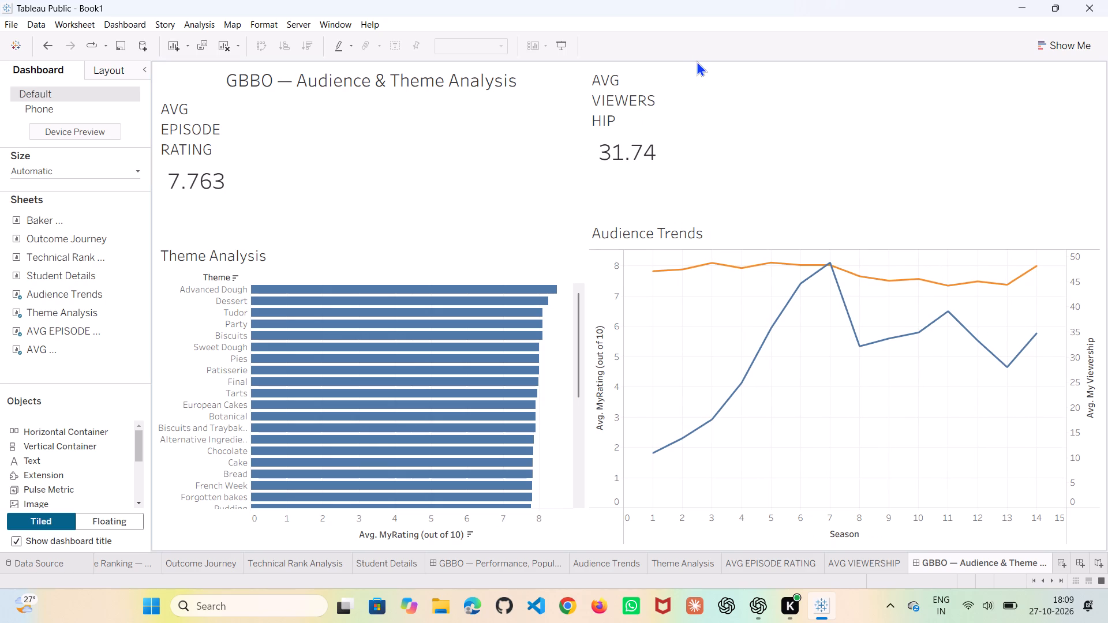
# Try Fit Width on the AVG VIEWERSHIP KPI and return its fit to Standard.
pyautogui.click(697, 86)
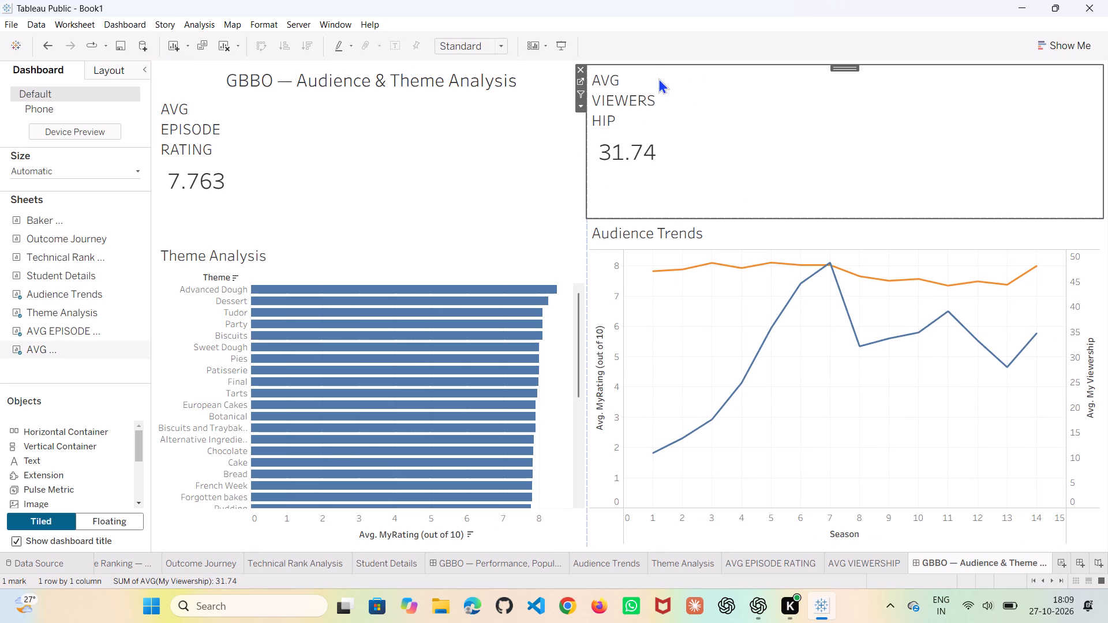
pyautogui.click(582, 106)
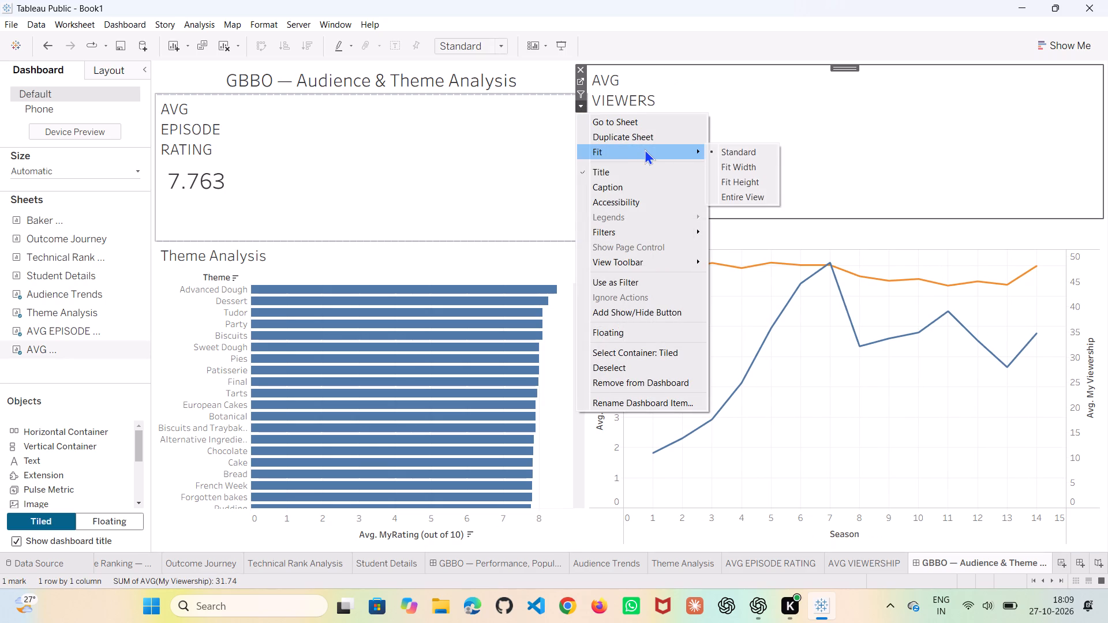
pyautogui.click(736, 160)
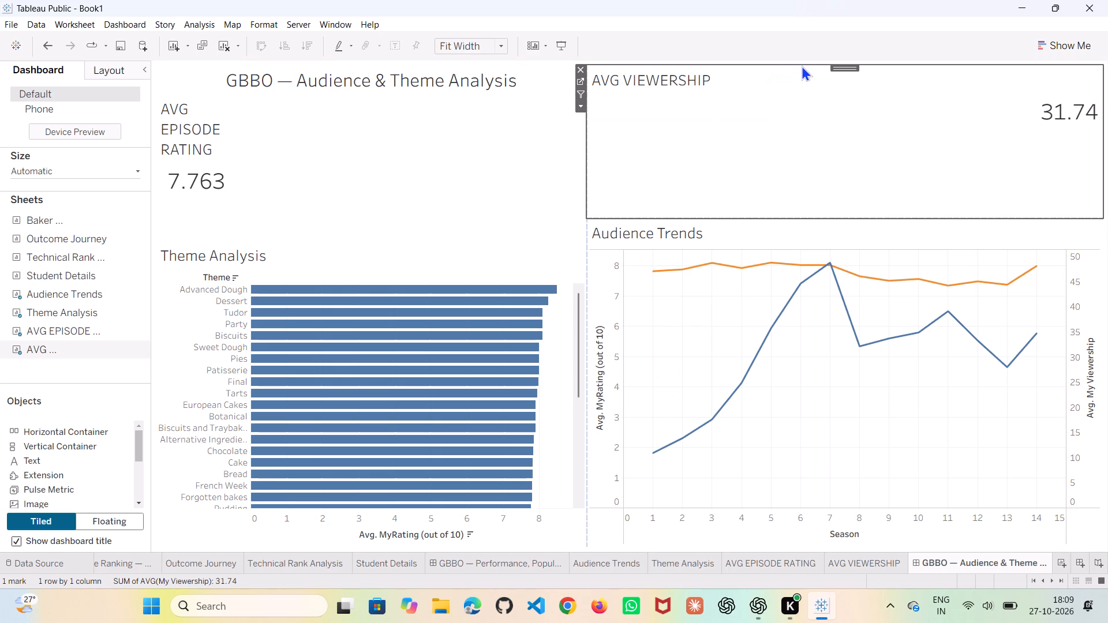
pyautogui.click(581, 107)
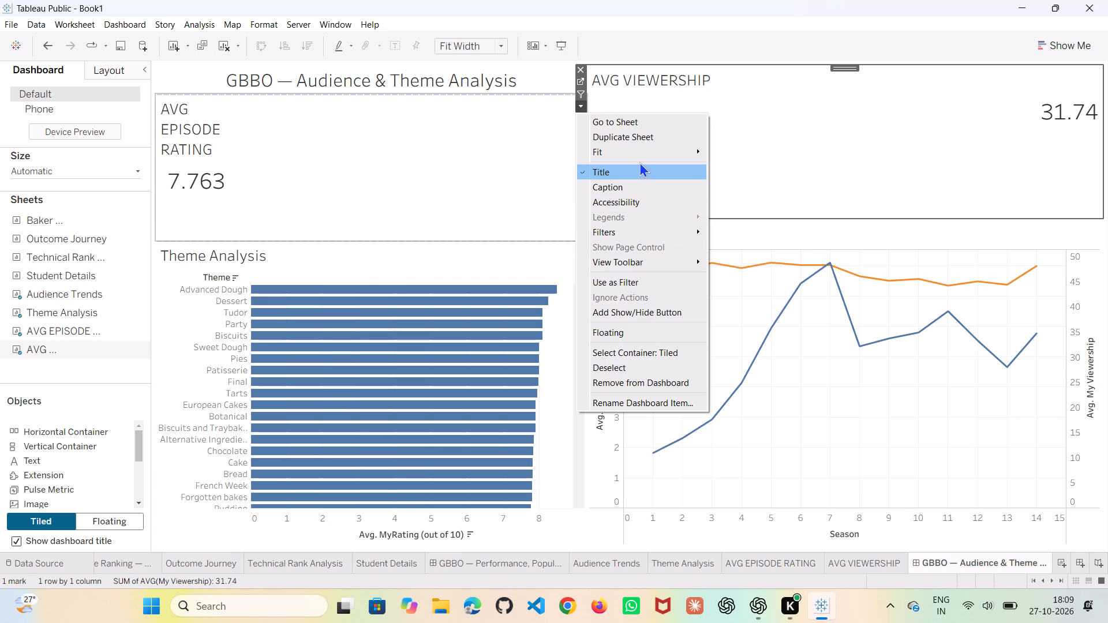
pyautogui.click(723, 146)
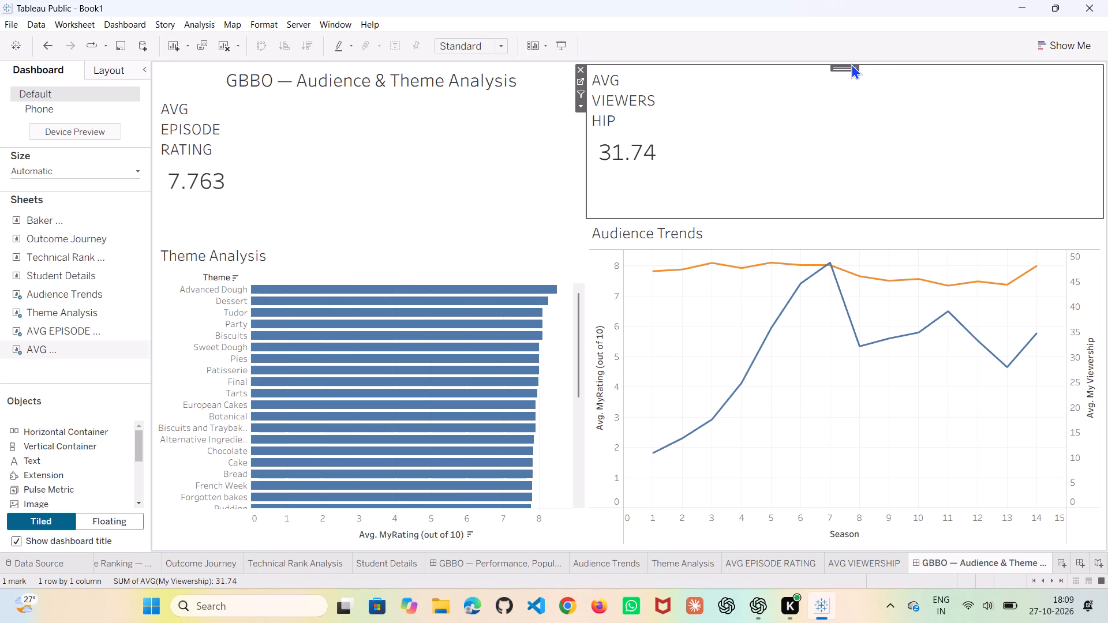
# Remove the AVG VIEWERSHIP KPI from the dashboard.
pyautogui.click(842, 95)
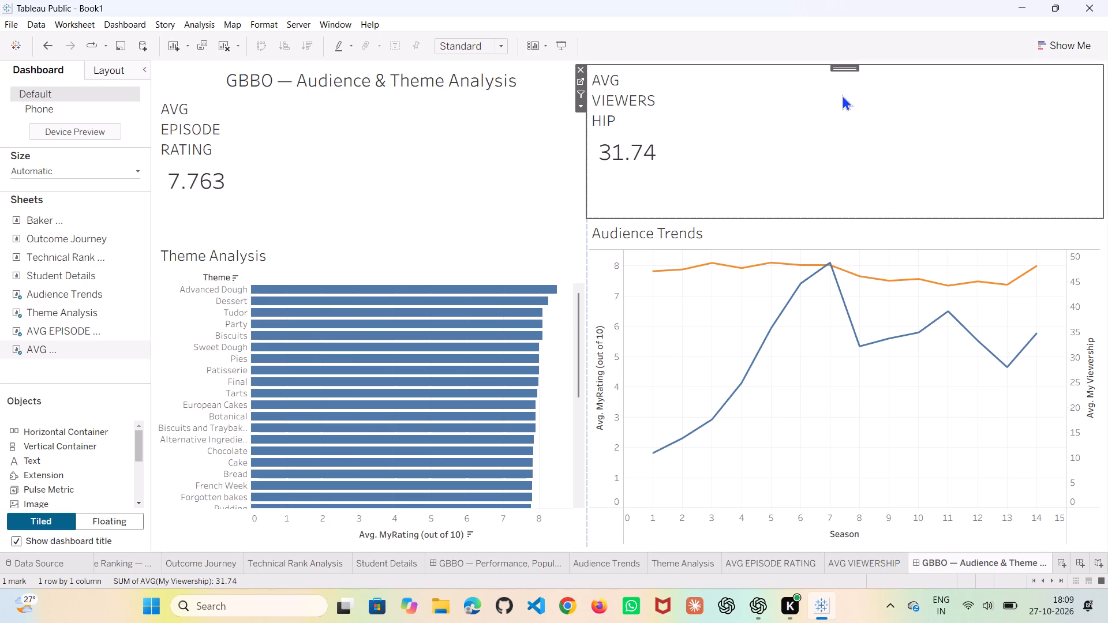
pyautogui.press('BackSpace')
pyautogui.click(578, 67)
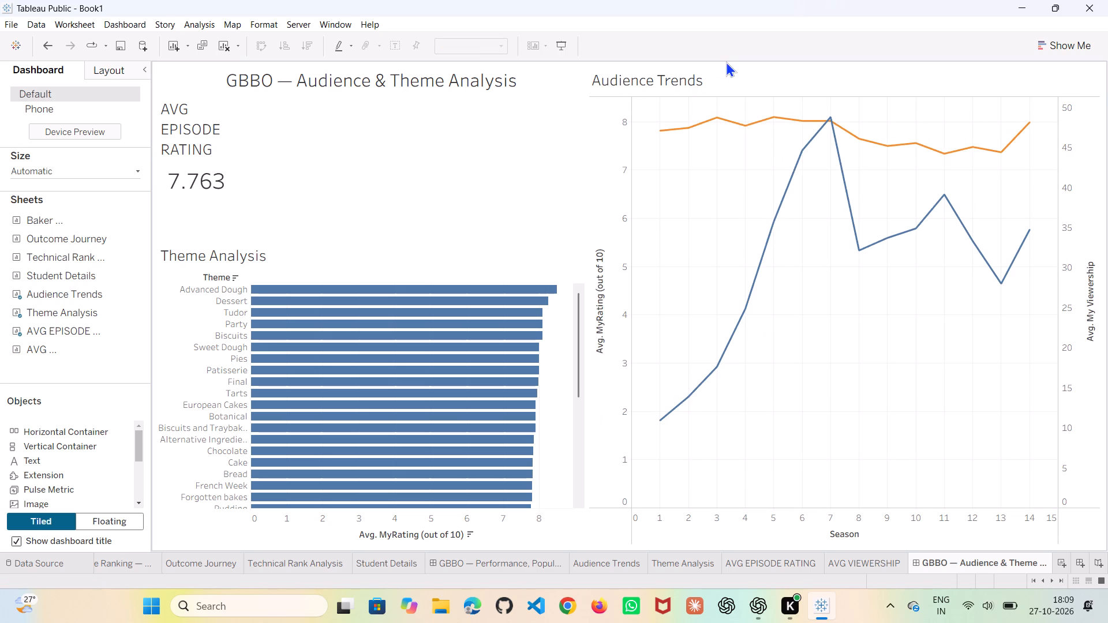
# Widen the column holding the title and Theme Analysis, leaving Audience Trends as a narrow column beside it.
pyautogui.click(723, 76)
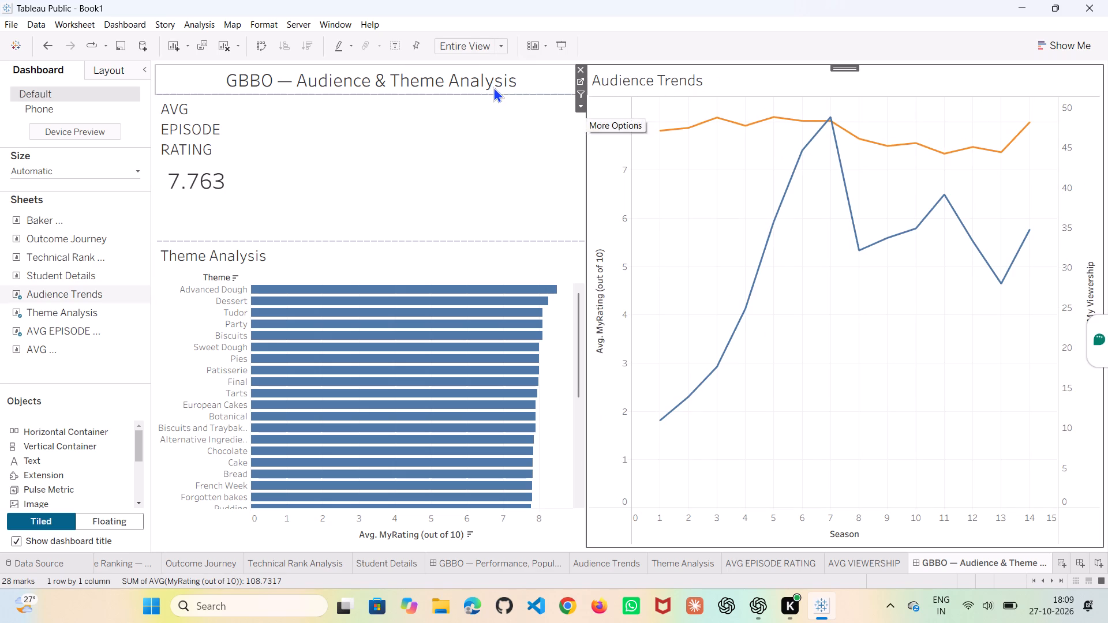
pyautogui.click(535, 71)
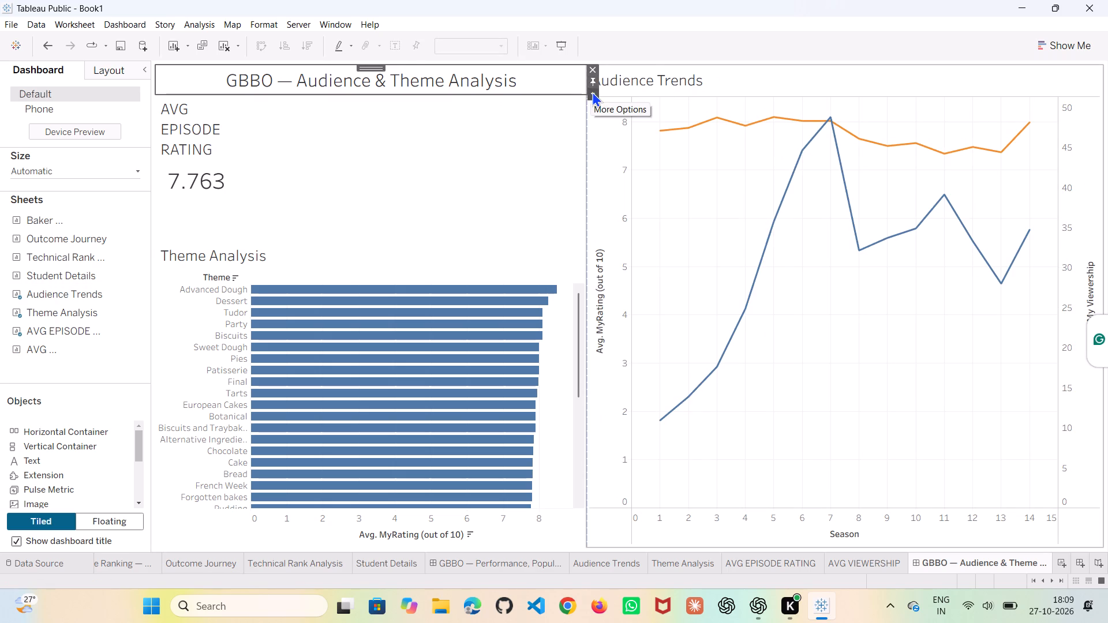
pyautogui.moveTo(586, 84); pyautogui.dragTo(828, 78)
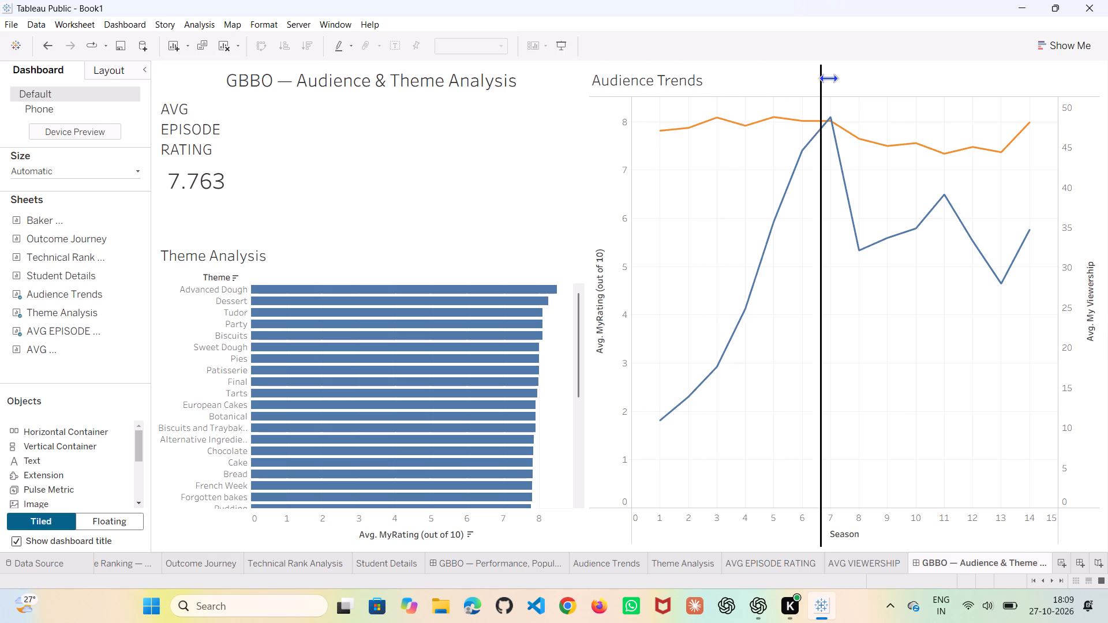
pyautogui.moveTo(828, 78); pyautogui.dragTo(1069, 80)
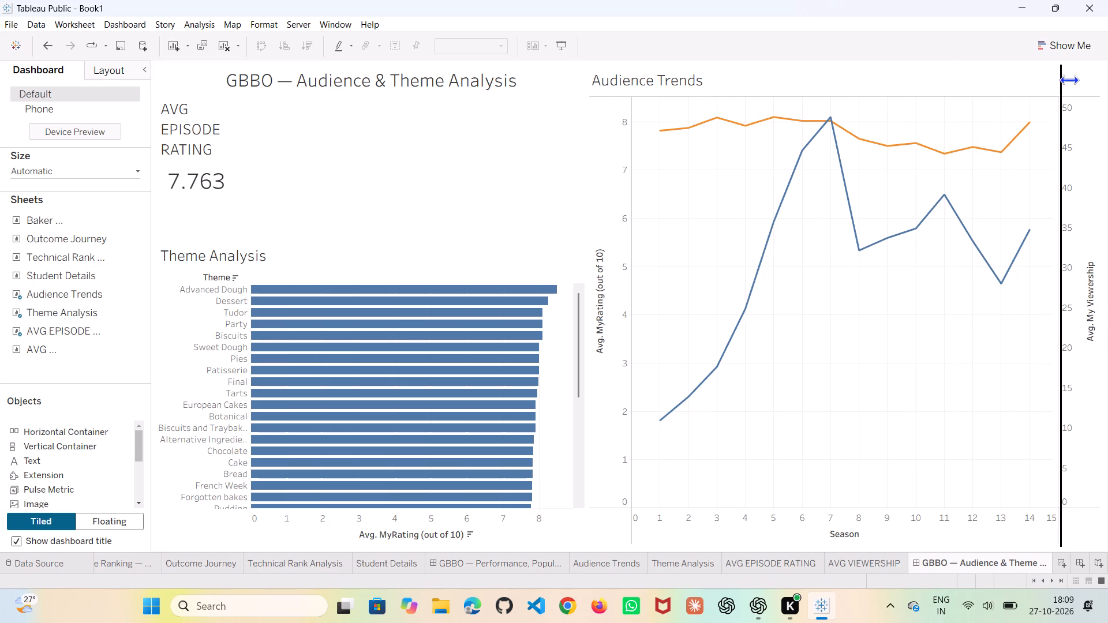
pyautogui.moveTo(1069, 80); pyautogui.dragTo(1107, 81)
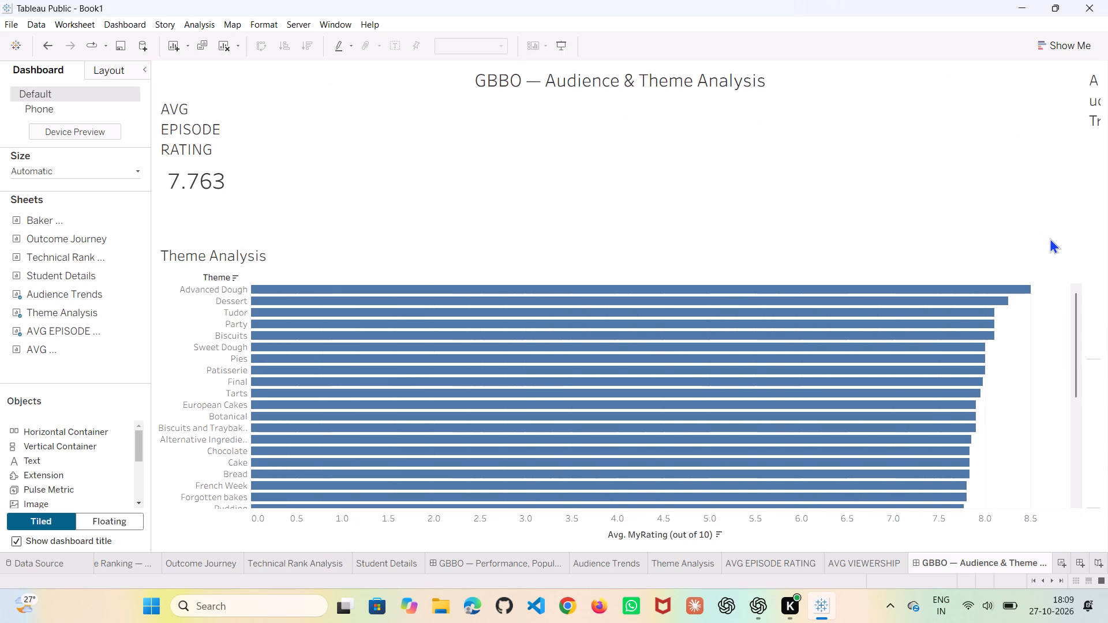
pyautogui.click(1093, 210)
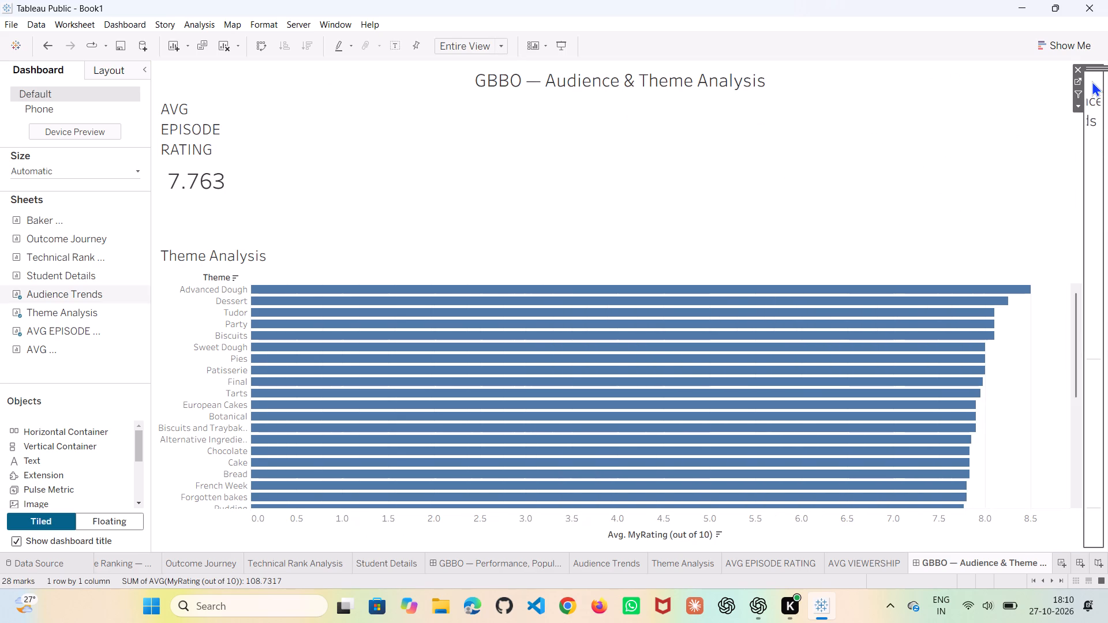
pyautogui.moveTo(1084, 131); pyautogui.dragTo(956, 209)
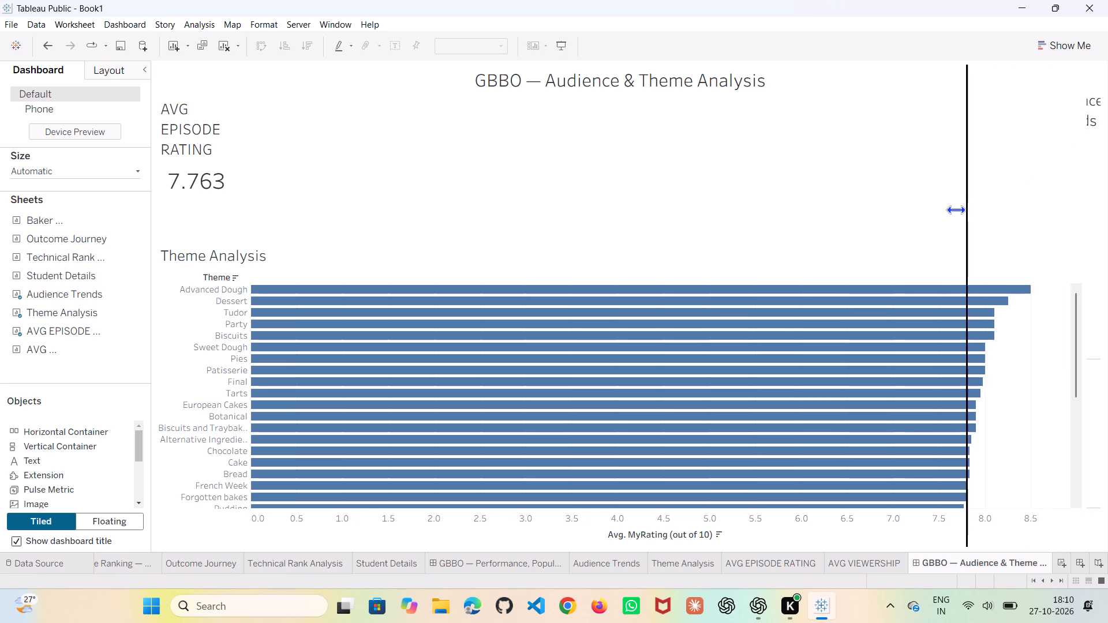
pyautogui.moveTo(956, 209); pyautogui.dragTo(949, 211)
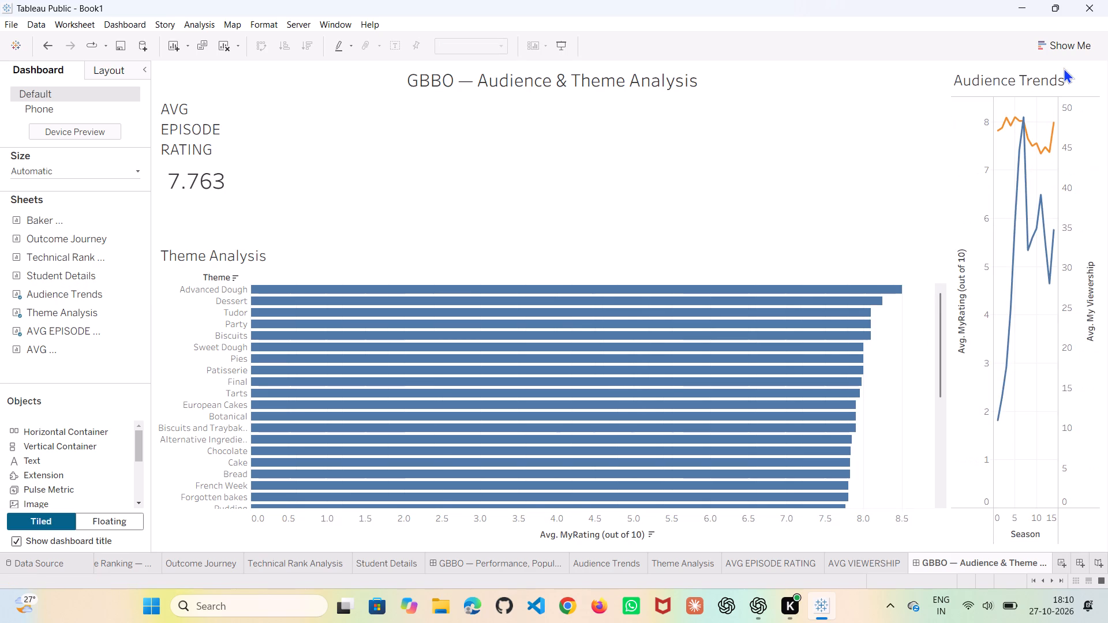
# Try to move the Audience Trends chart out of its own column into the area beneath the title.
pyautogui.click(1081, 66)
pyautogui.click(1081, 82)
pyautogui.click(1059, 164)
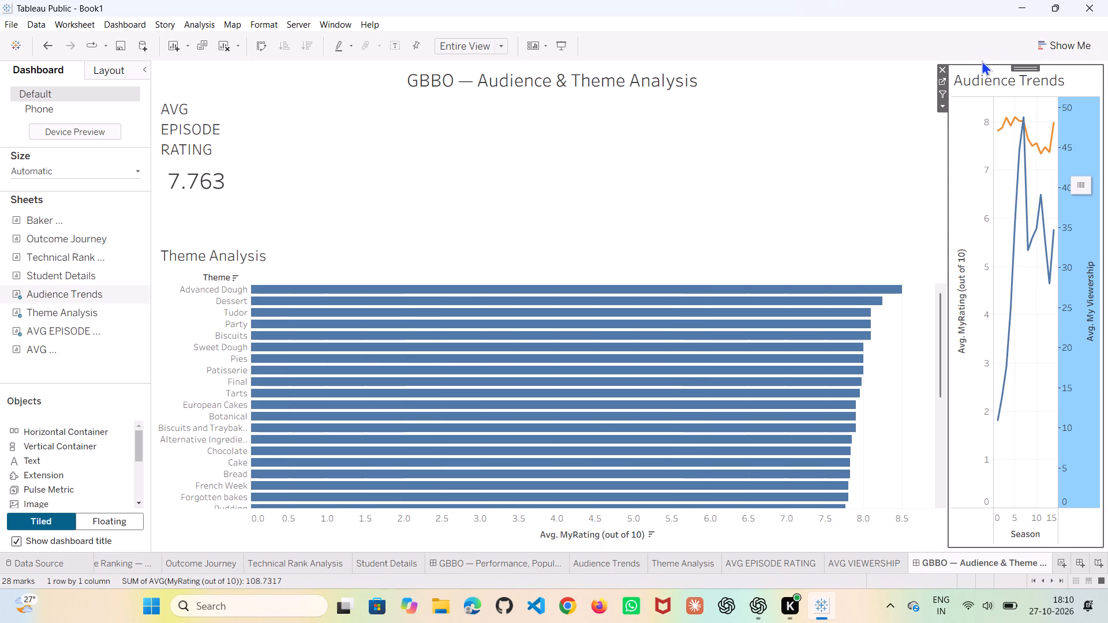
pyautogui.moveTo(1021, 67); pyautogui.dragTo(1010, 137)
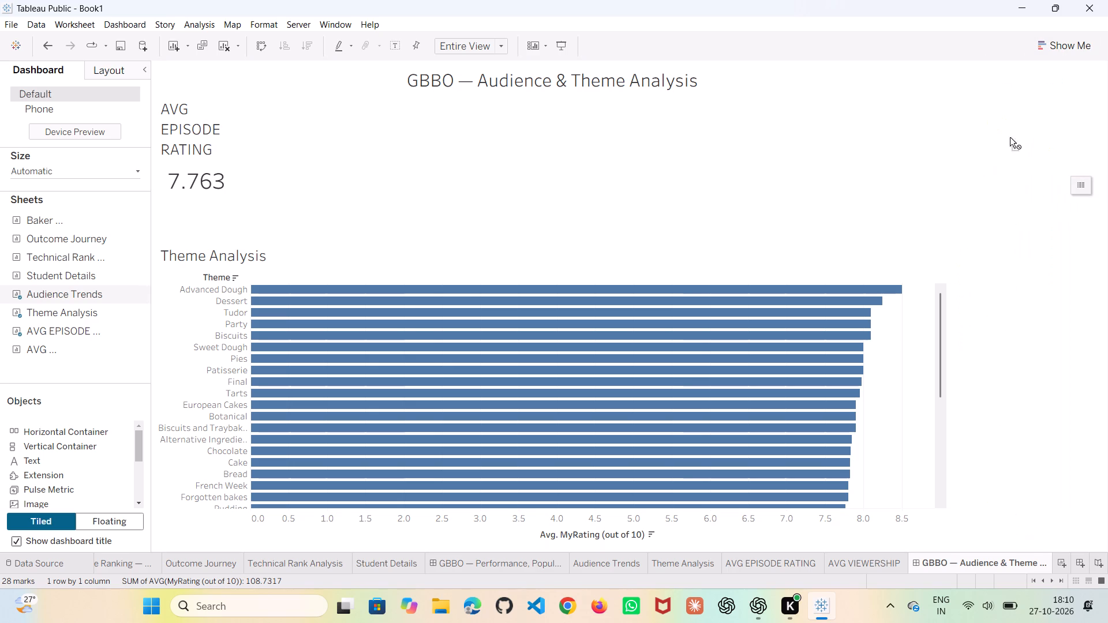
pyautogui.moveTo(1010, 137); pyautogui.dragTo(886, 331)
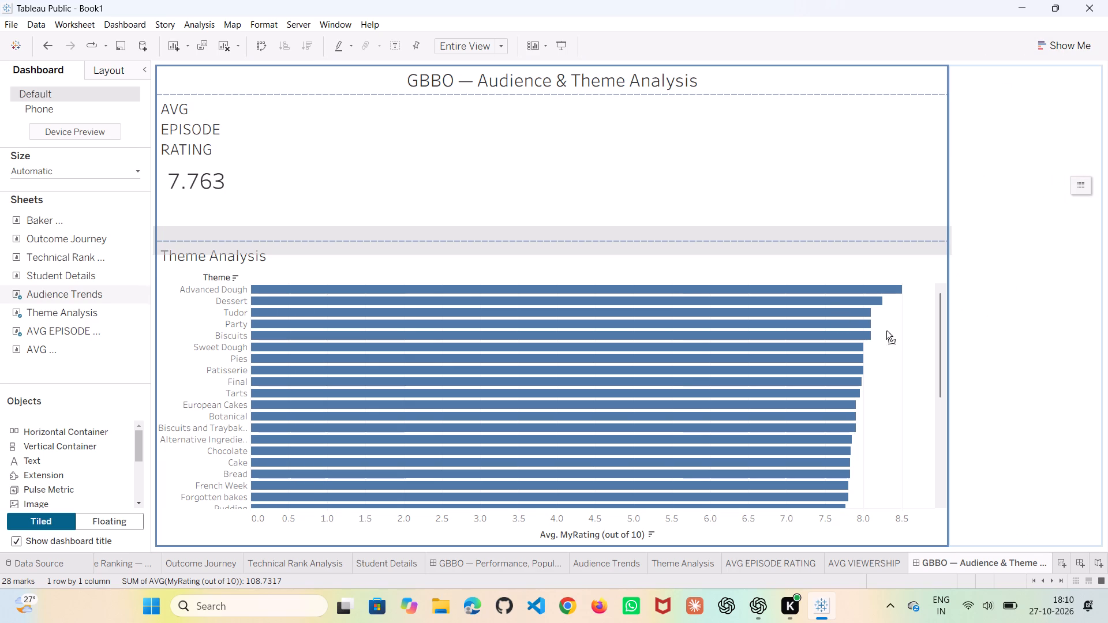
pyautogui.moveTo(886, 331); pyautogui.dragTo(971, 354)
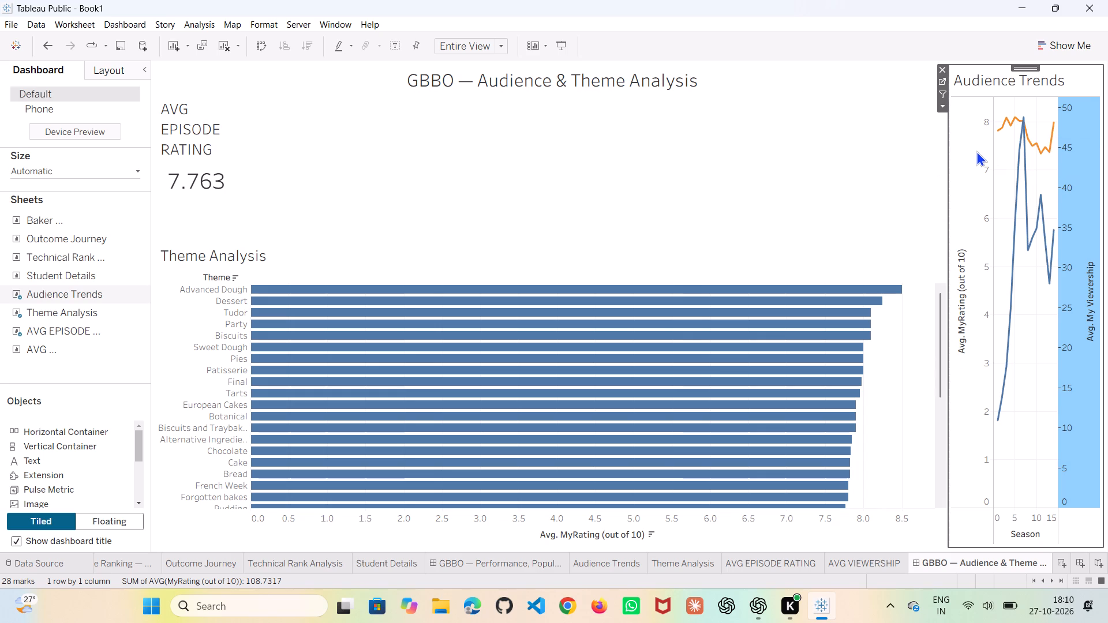
# Remove the Audience Trends chart from the dashboard.
pyautogui.click(942, 69)
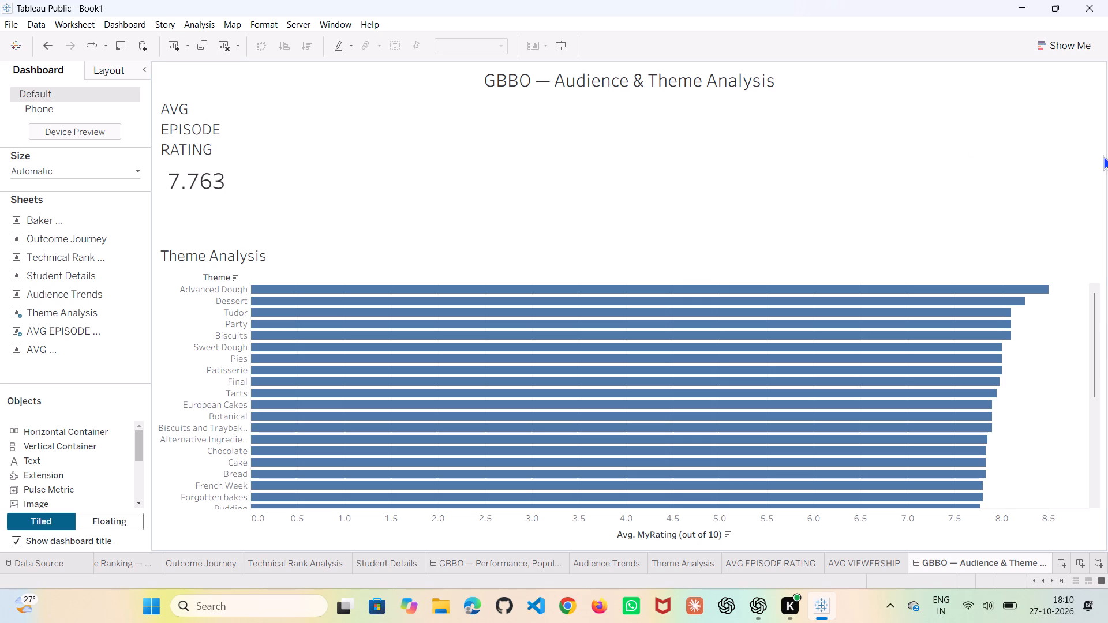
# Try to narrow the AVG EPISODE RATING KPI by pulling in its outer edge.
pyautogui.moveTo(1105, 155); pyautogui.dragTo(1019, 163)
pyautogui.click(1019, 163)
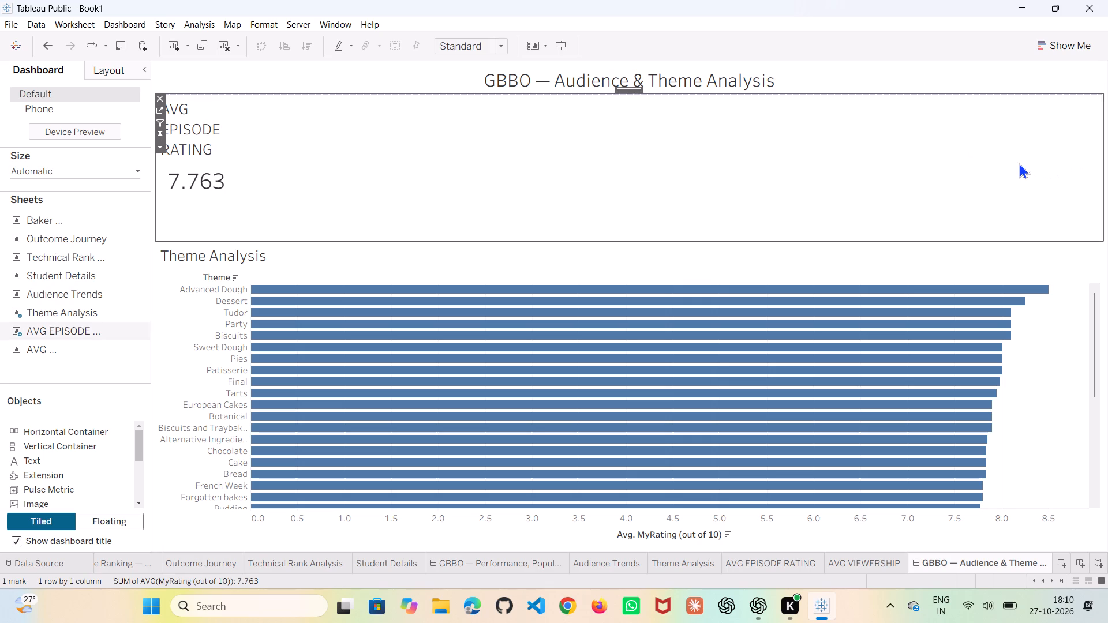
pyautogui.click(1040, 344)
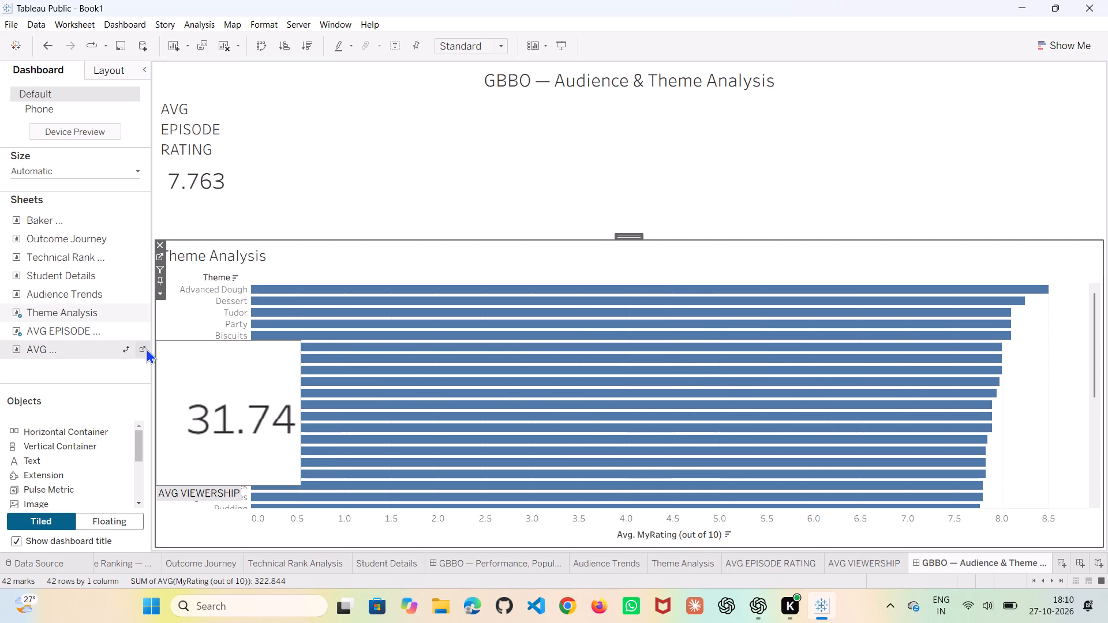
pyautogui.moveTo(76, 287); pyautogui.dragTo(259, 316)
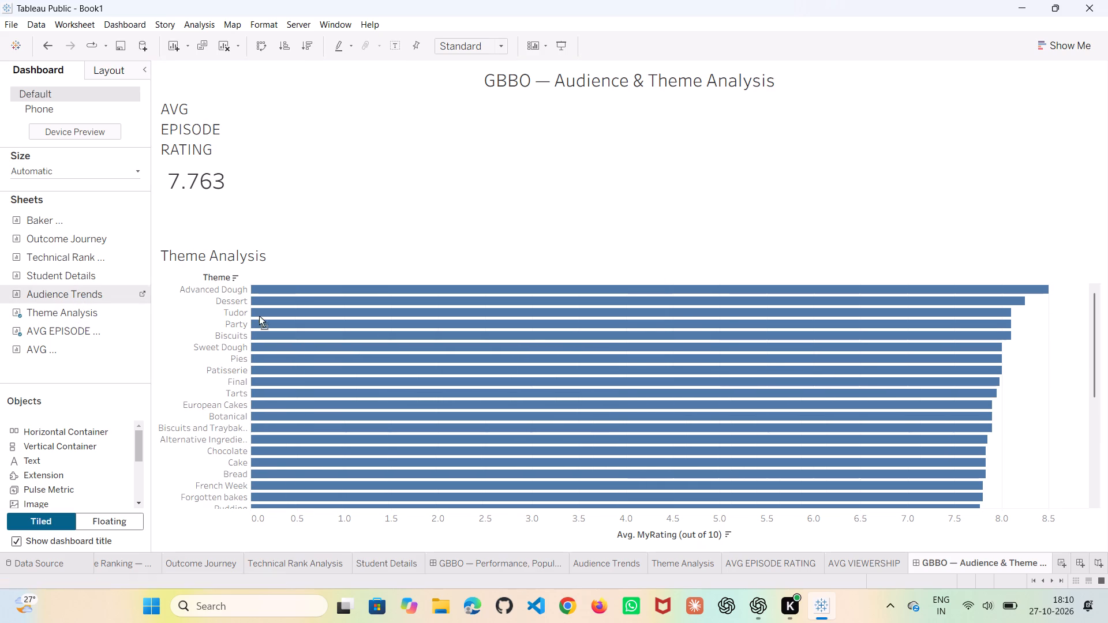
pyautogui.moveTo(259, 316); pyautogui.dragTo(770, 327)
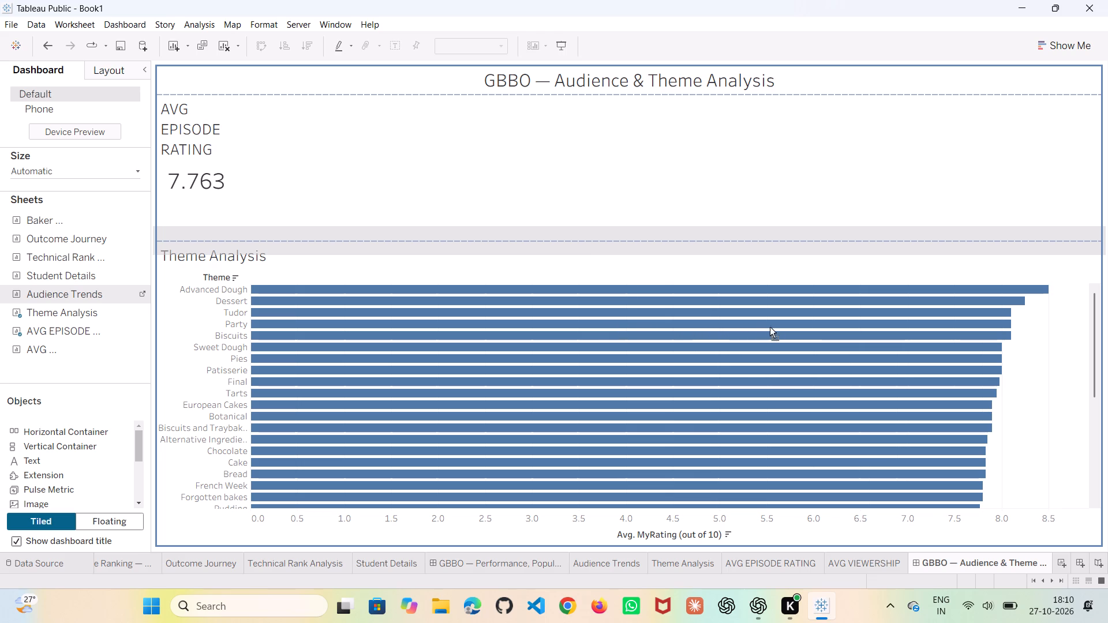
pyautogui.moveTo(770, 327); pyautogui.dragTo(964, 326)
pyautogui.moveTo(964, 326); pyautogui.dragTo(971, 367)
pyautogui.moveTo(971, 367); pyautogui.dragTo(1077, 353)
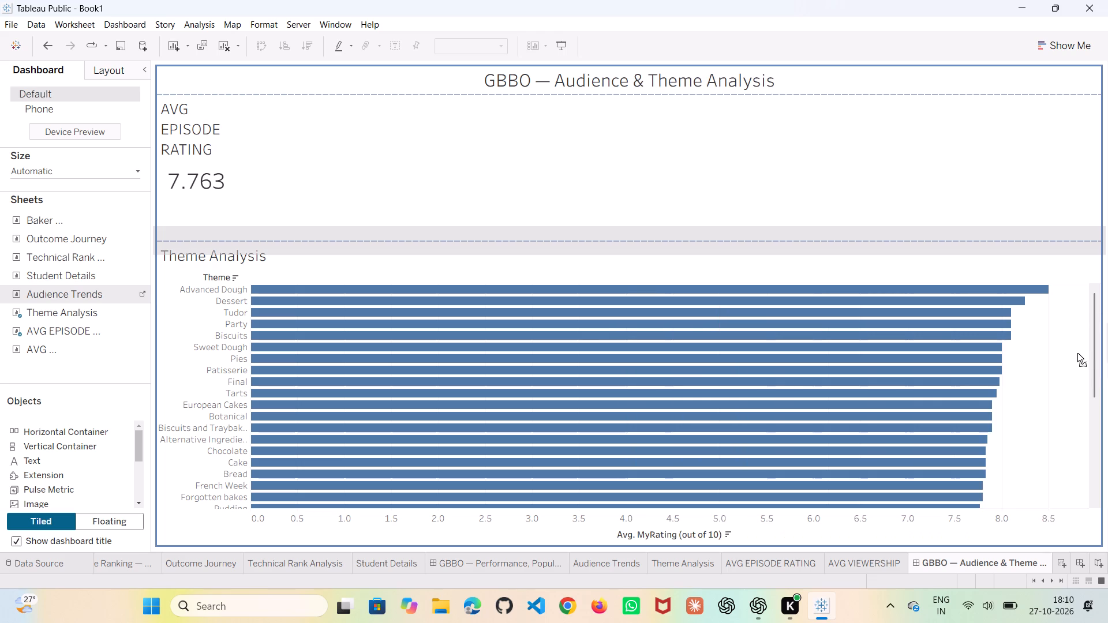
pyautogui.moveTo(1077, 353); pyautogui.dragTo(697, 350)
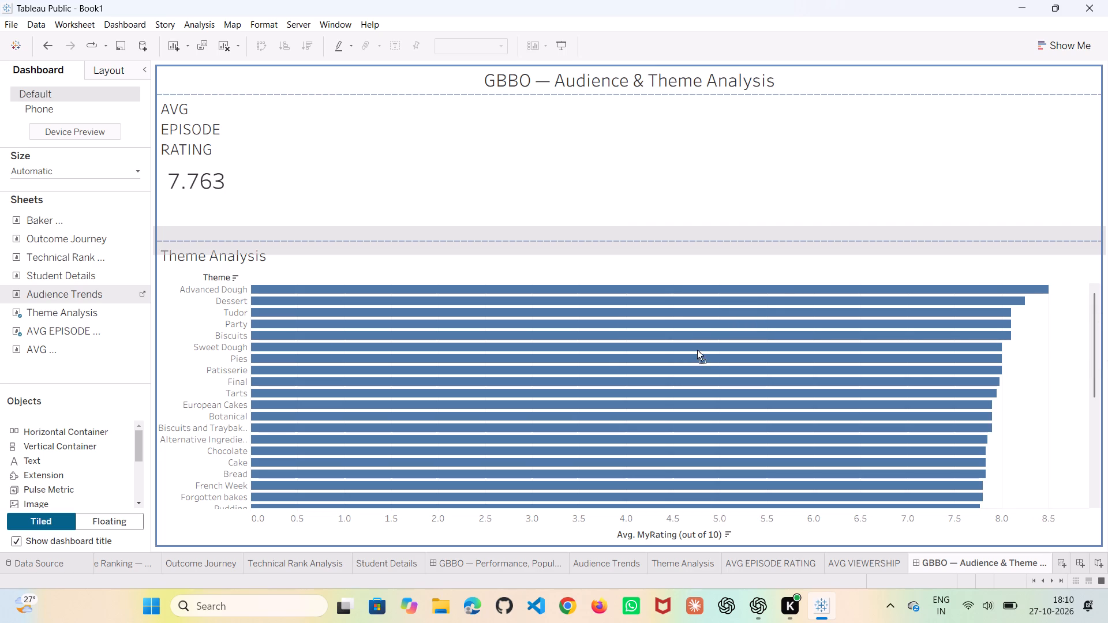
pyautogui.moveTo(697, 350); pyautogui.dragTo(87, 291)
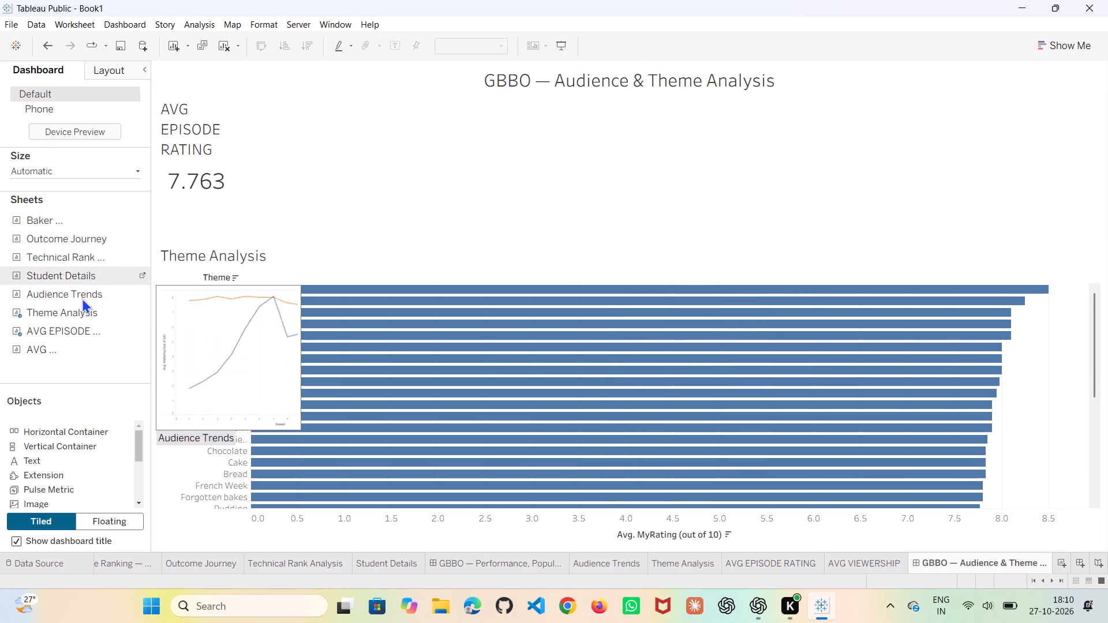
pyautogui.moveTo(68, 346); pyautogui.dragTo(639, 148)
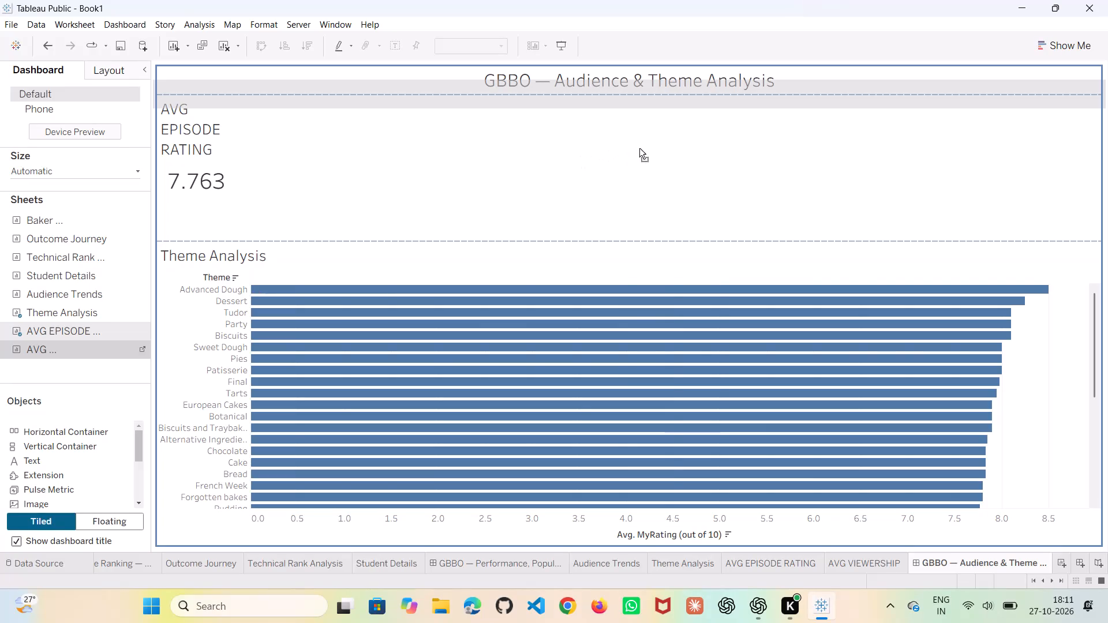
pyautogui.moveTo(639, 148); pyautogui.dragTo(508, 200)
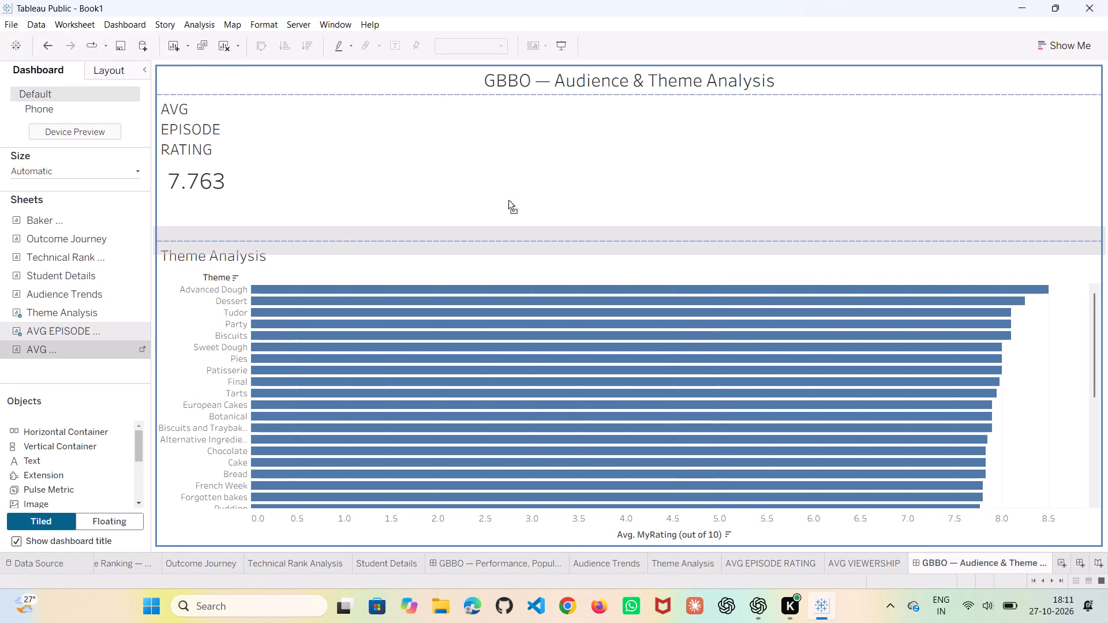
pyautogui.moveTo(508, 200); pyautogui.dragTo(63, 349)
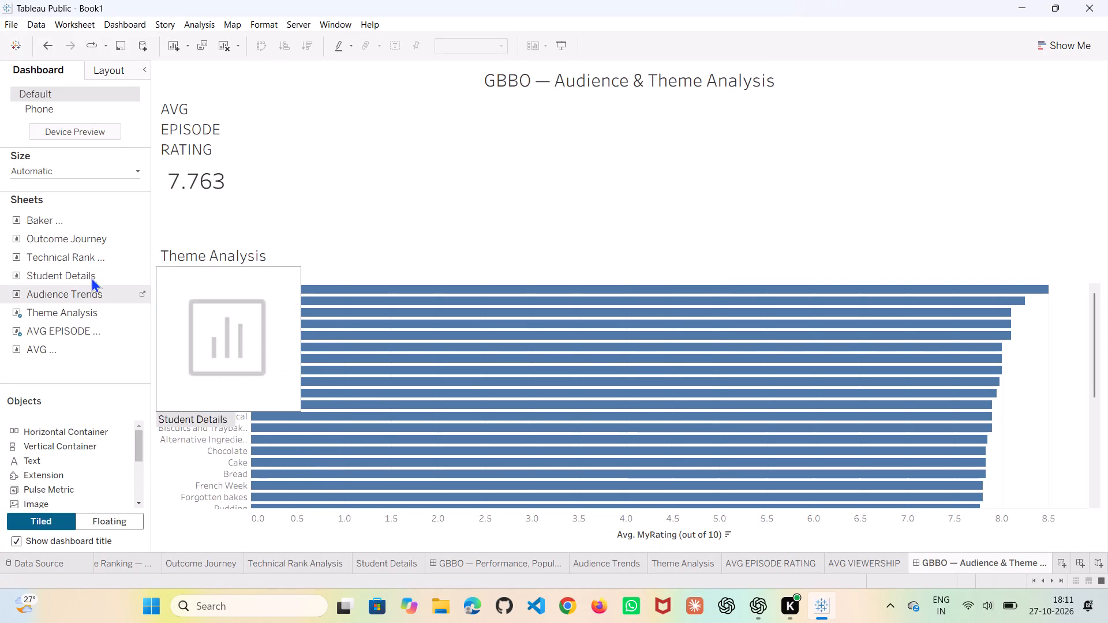
# Remove the Theme Analysis chart and the AVG EPISODE RATING KPI, leaving only the dashboard title.
pyautogui.click(433, 359)
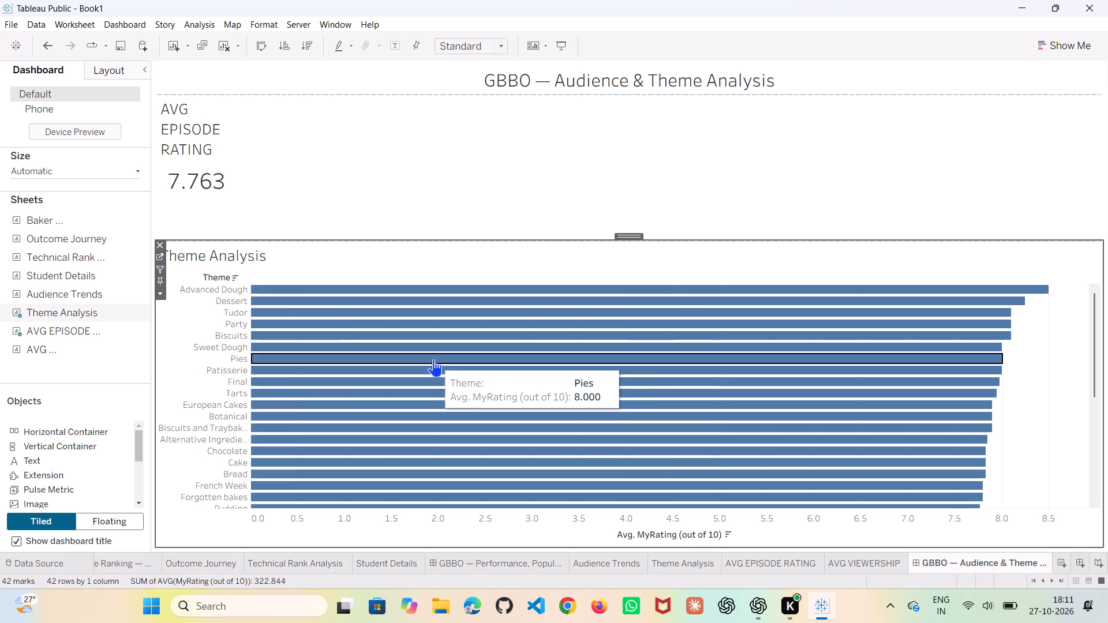
pyautogui.click(161, 242)
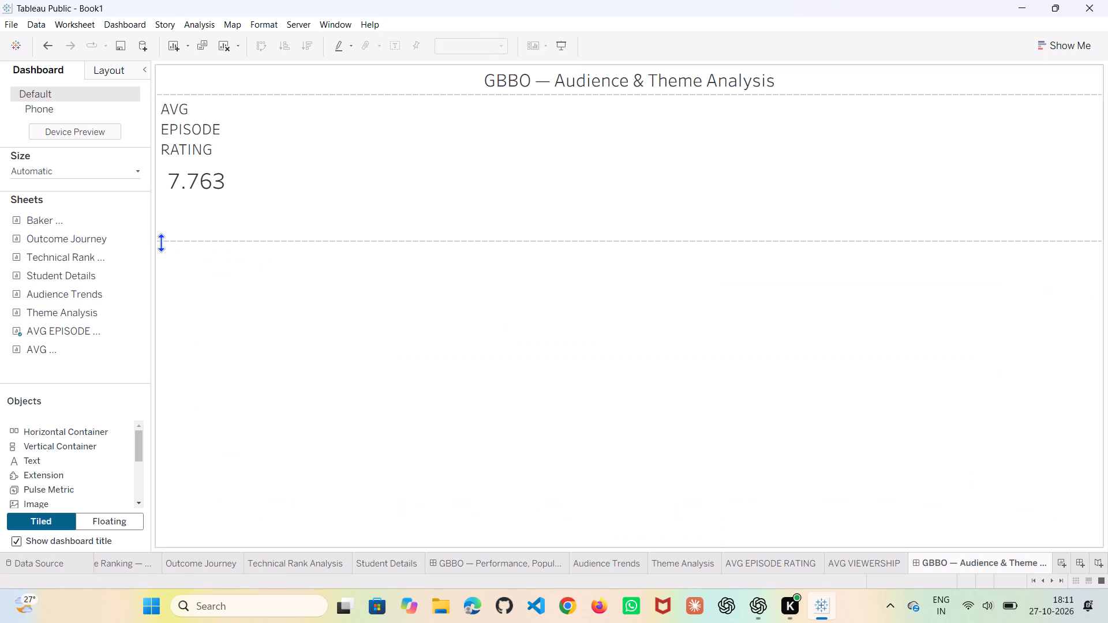
pyautogui.click(284, 198)
pyautogui.click(162, 96)
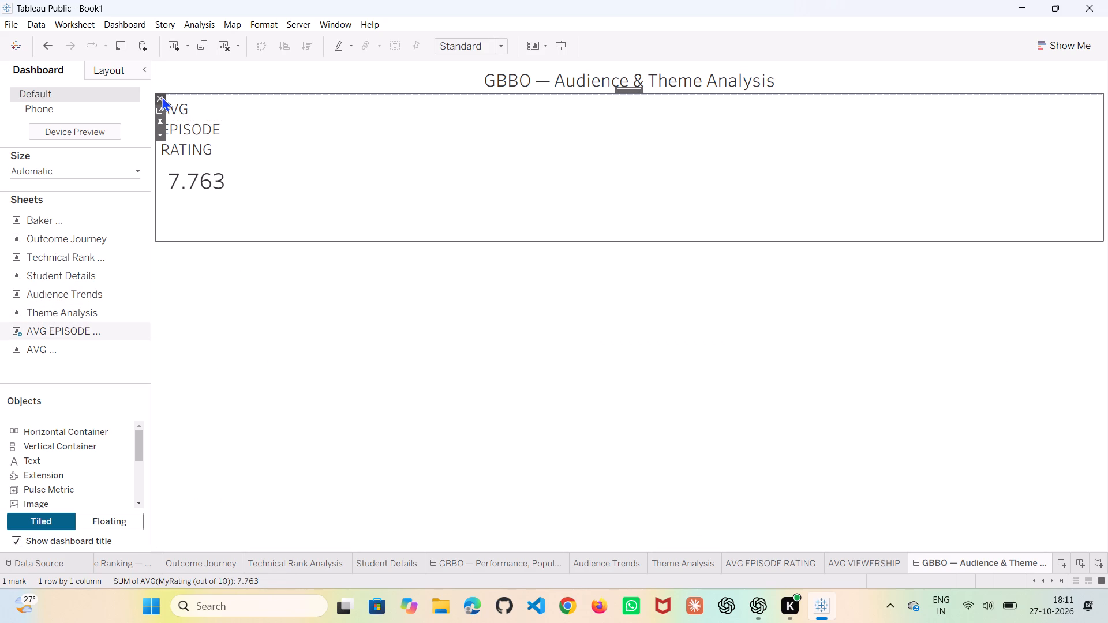
# Add the AVG EPISODE RATING sheet as a floating object at the dashboard's left edge, just below the title.
pyautogui.click(533, 90)
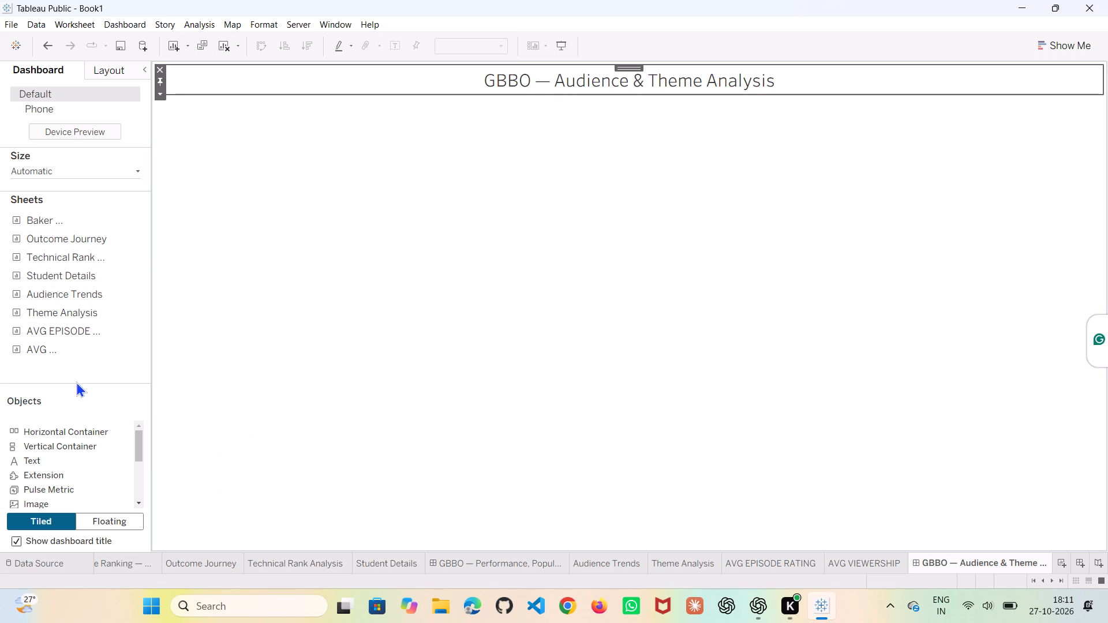
pyautogui.click(92, 513)
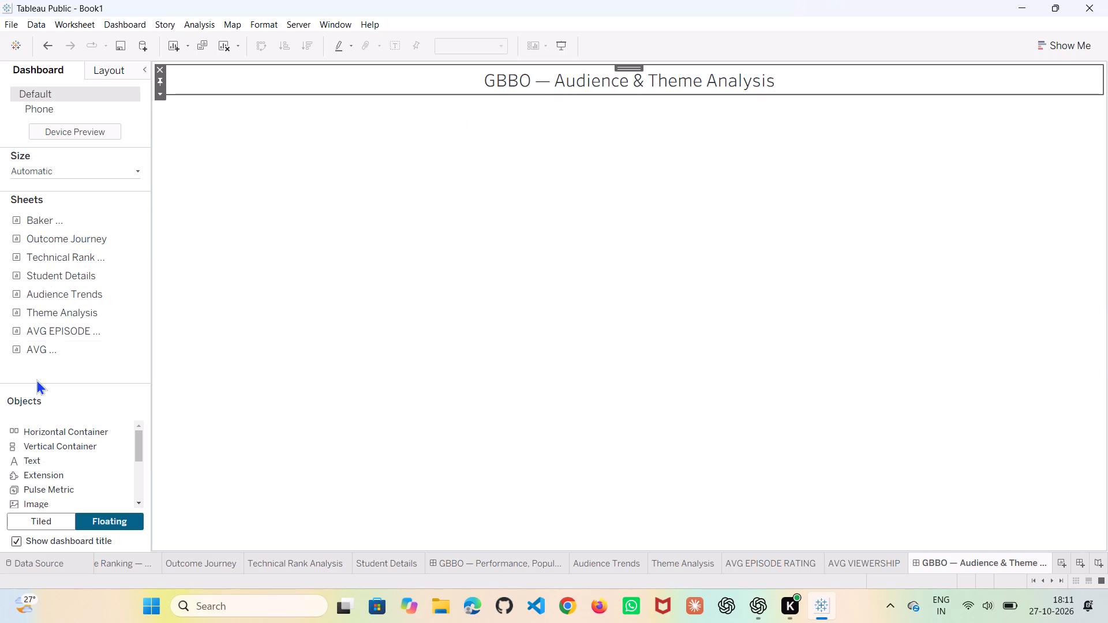
pyautogui.click(72, 325)
pyautogui.moveTo(72, 325); pyautogui.dragTo(179, 97)
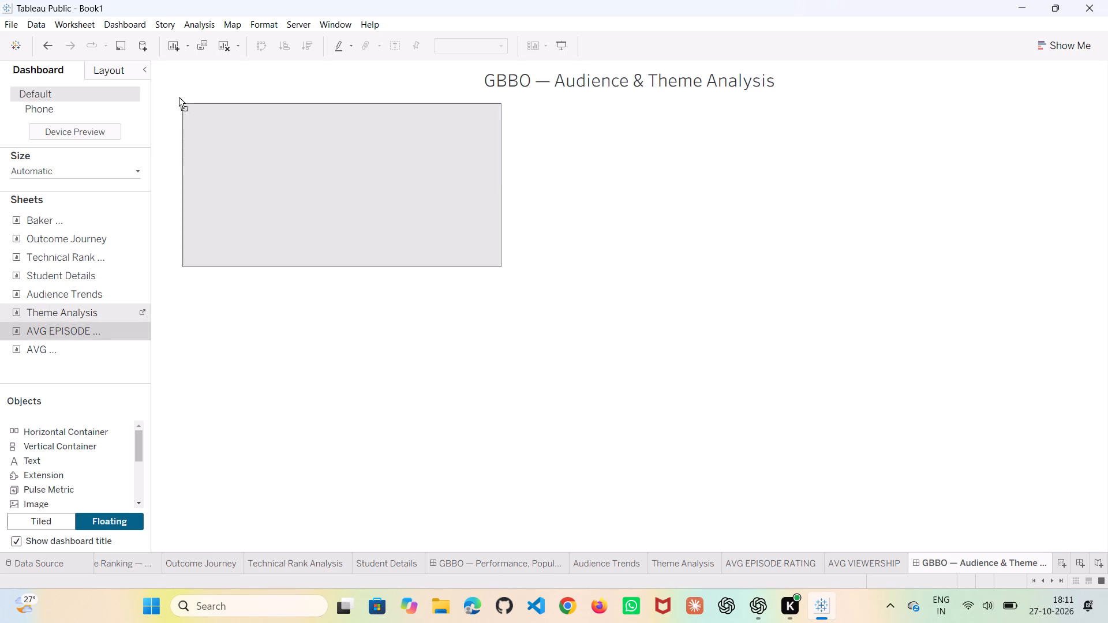
pyautogui.moveTo(179, 97); pyautogui.dragTo(161, 96)
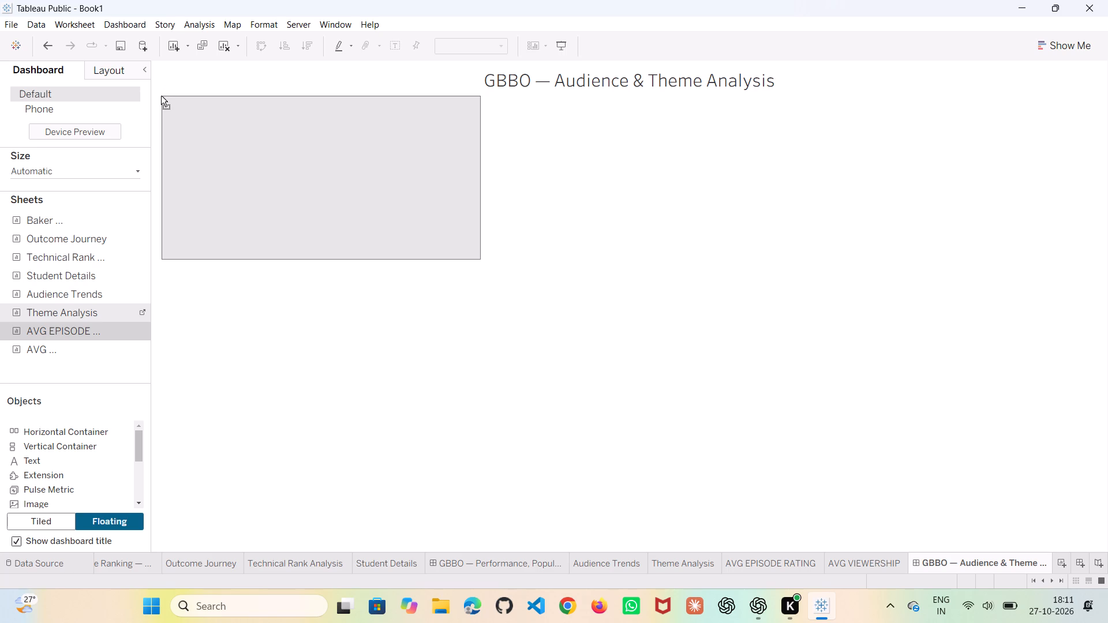
pyautogui.moveTo(161, 96); pyautogui.dragTo(151, 97)
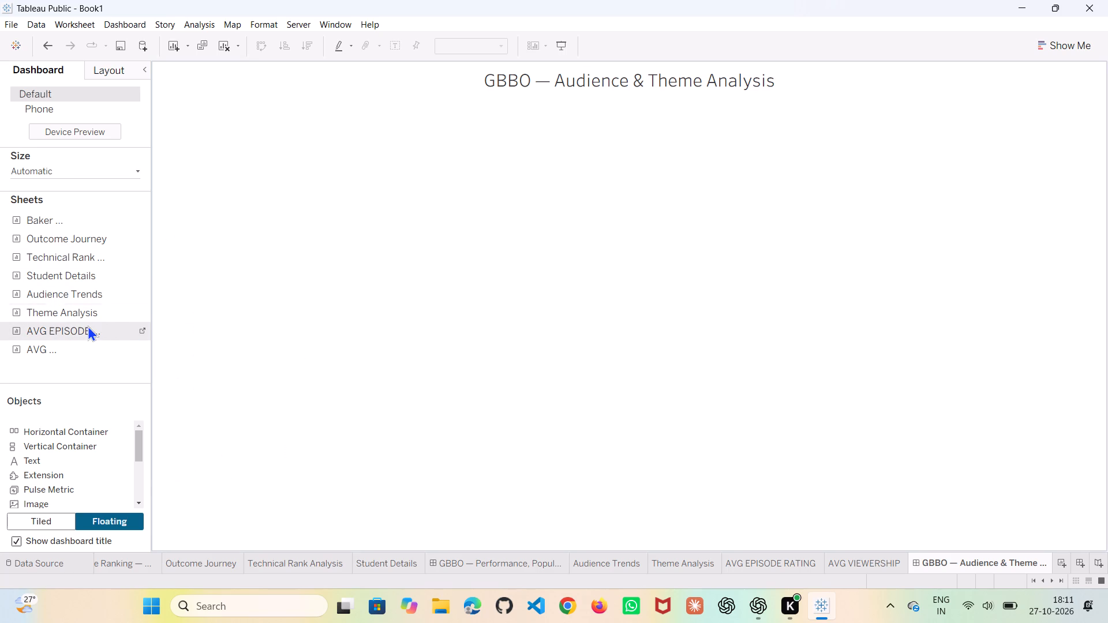
pyautogui.click(88, 325)
pyautogui.doubleClick(238, 167)
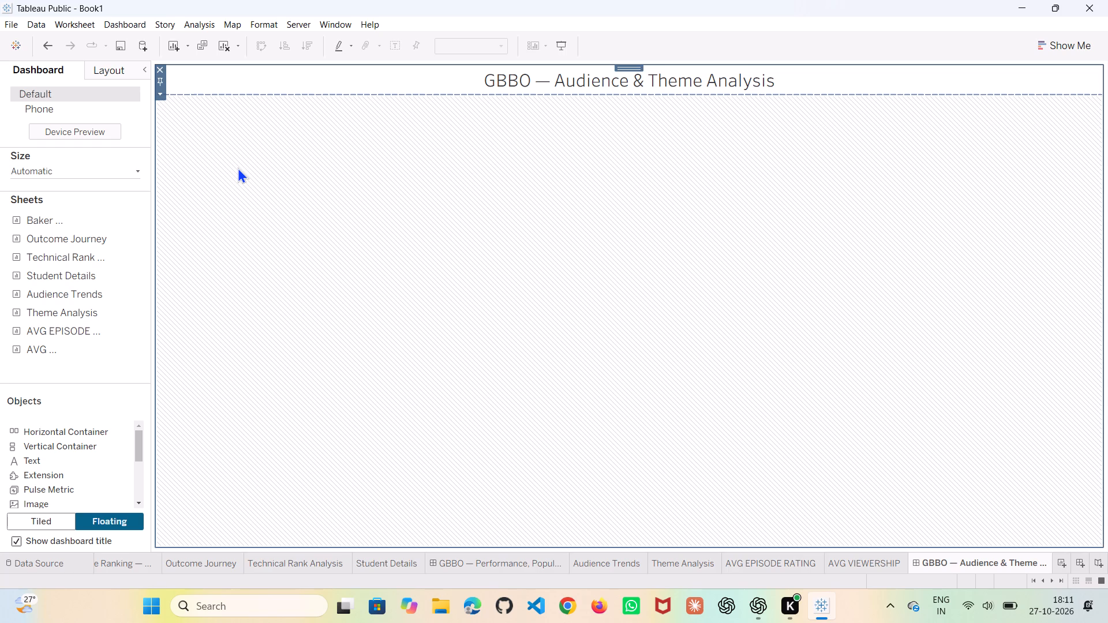
pyautogui.moveTo(77, 322); pyautogui.dragTo(224, 197)
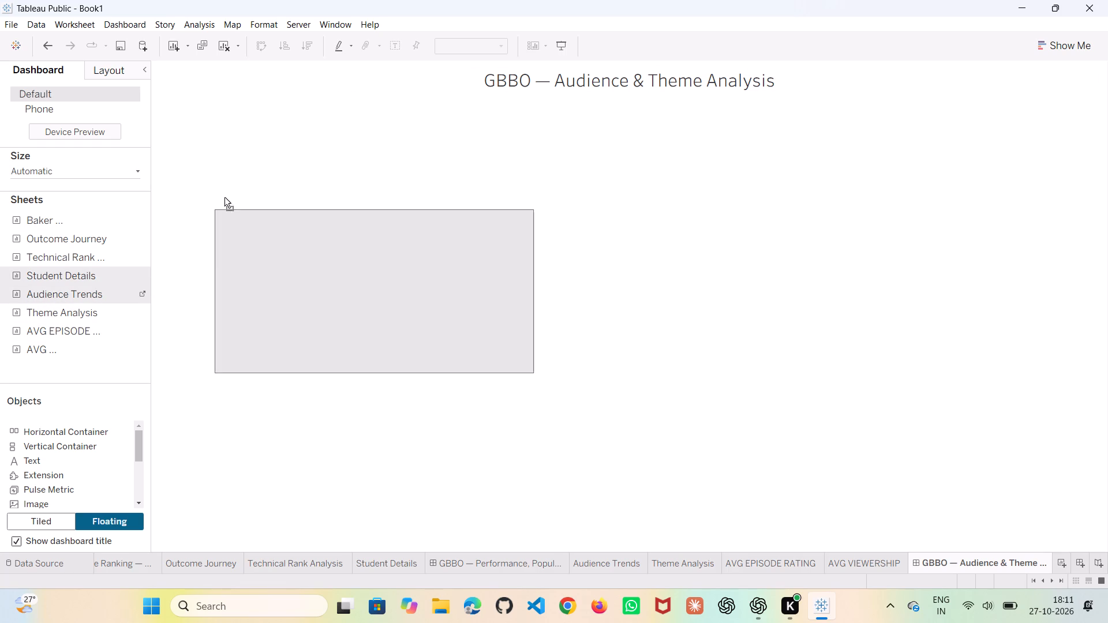
pyautogui.moveTo(224, 197); pyautogui.dragTo(155, 86)
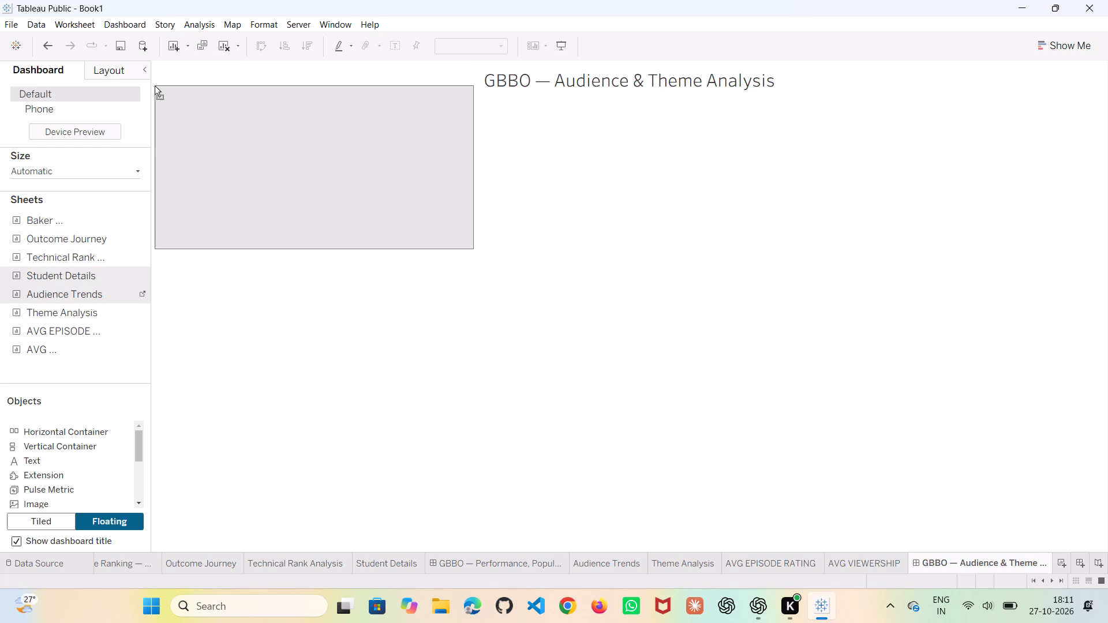
pyautogui.moveTo(155, 86); pyautogui.dragTo(154, 98)
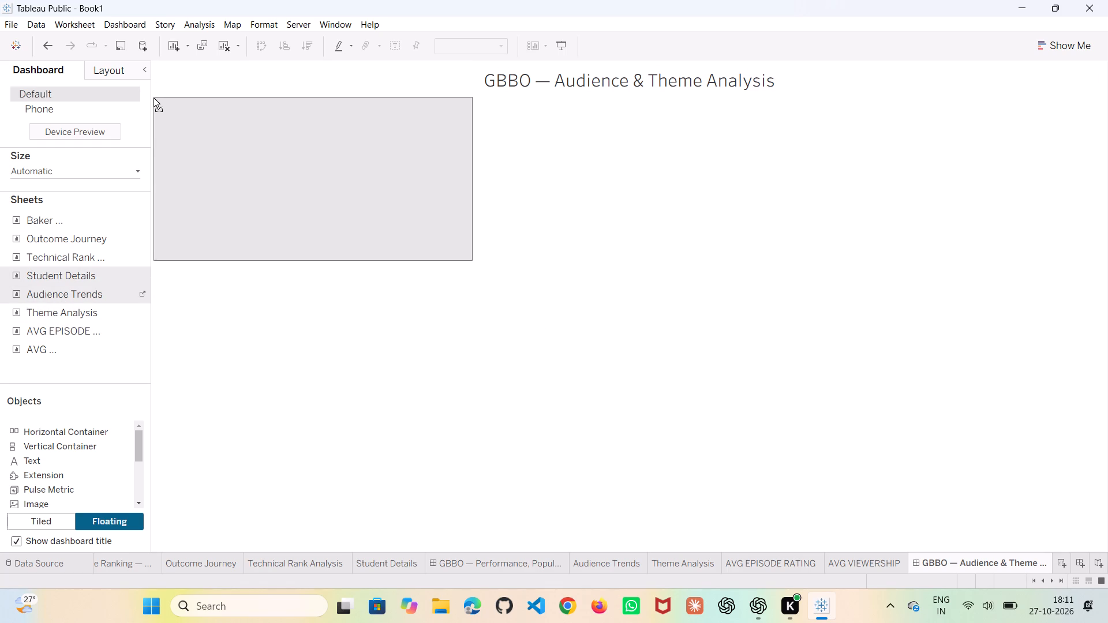
pyautogui.moveTo(154, 98); pyautogui.dragTo(153, 103)
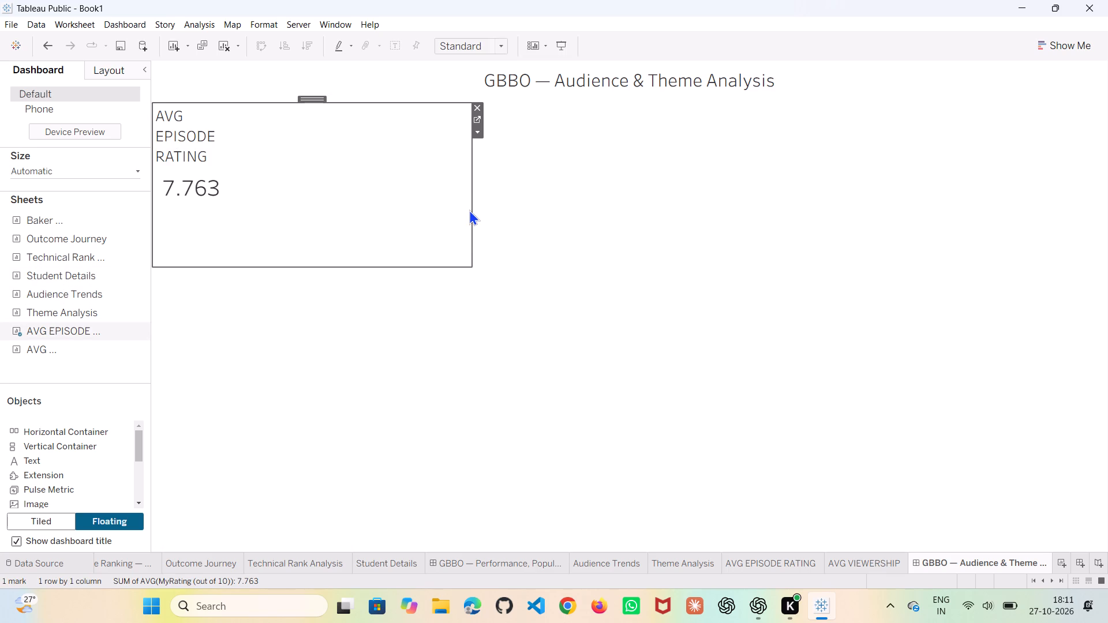
# Move the floating AVG EPISODE RATING KPI up slightly so it sits directly against the title's lower edge.
pyautogui.moveTo(402, 171); pyautogui.dragTo(402, 157)
pyautogui.moveTo(309, 99); pyautogui.dragTo(309, 93)
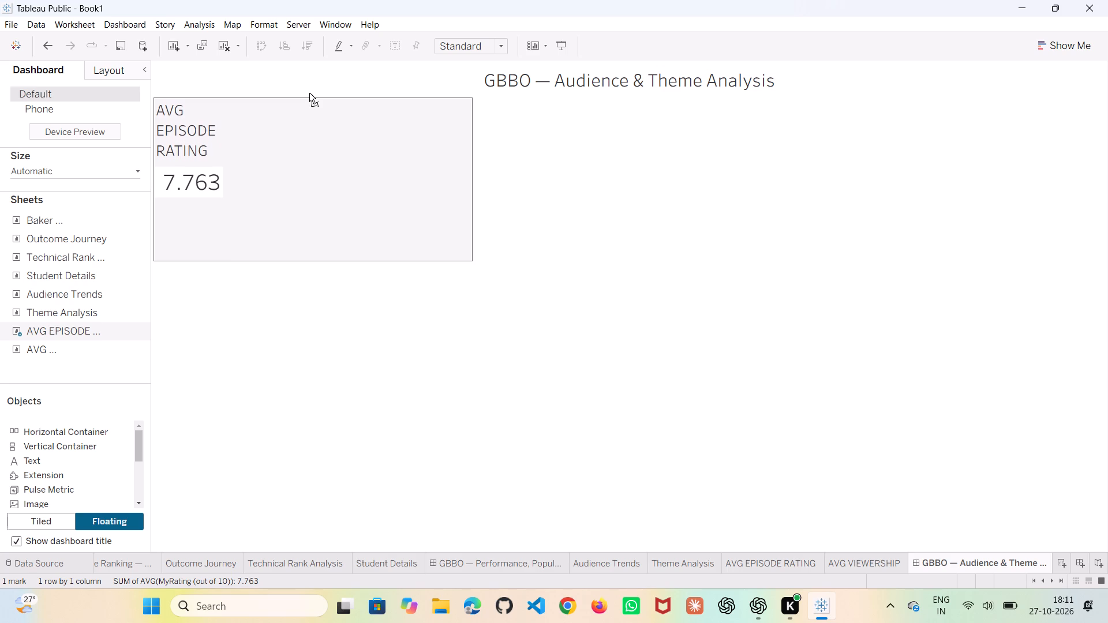
pyautogui.moveTo(309, 93); pyautogui.dragTo(308, 91)
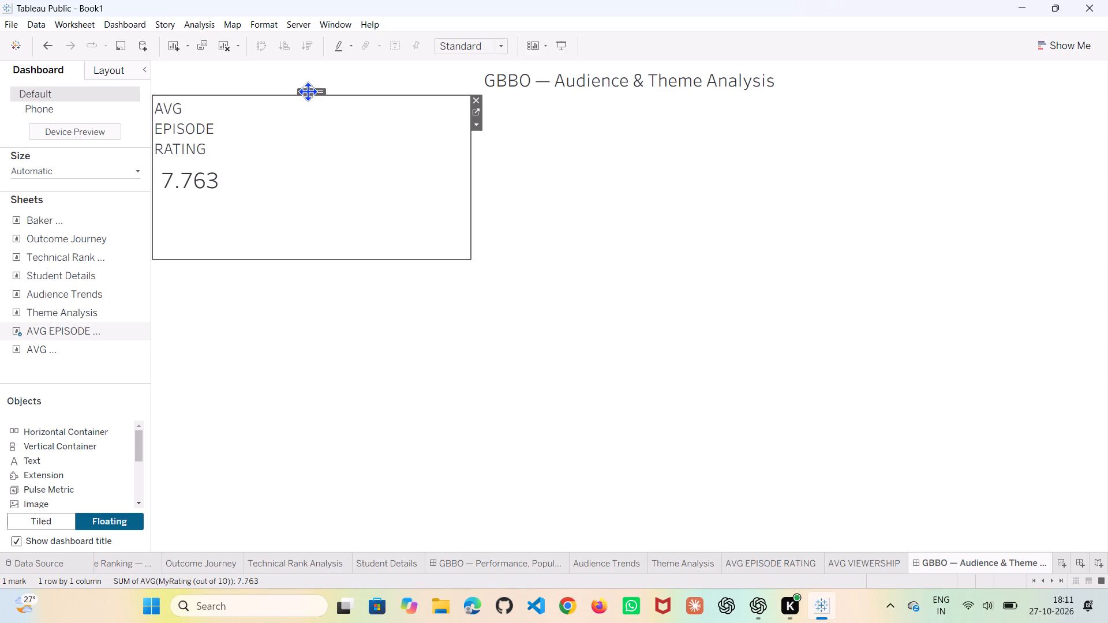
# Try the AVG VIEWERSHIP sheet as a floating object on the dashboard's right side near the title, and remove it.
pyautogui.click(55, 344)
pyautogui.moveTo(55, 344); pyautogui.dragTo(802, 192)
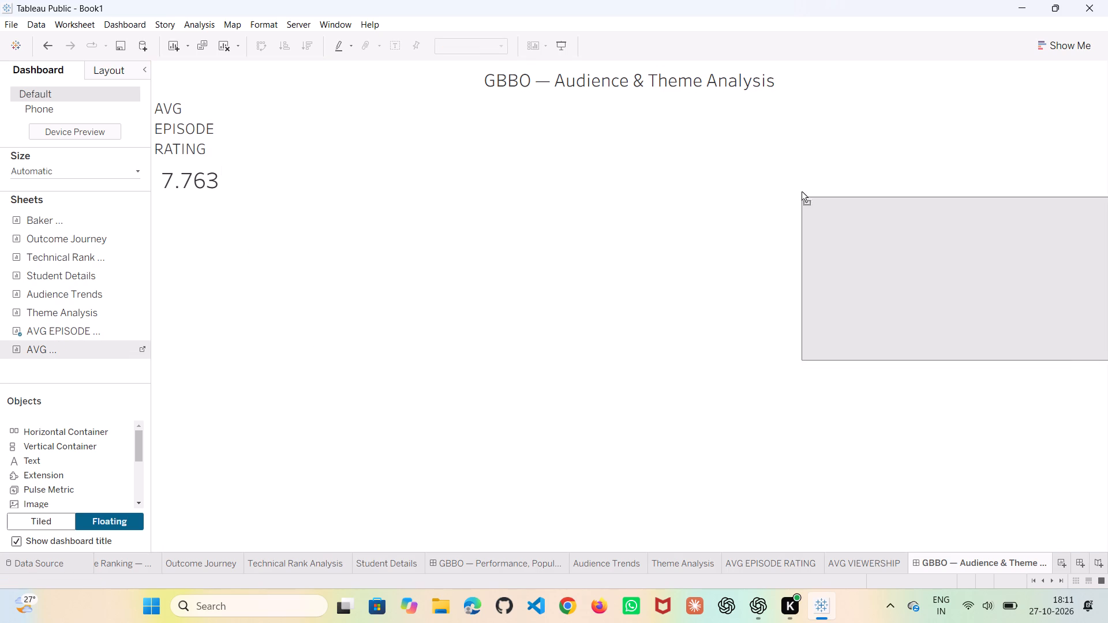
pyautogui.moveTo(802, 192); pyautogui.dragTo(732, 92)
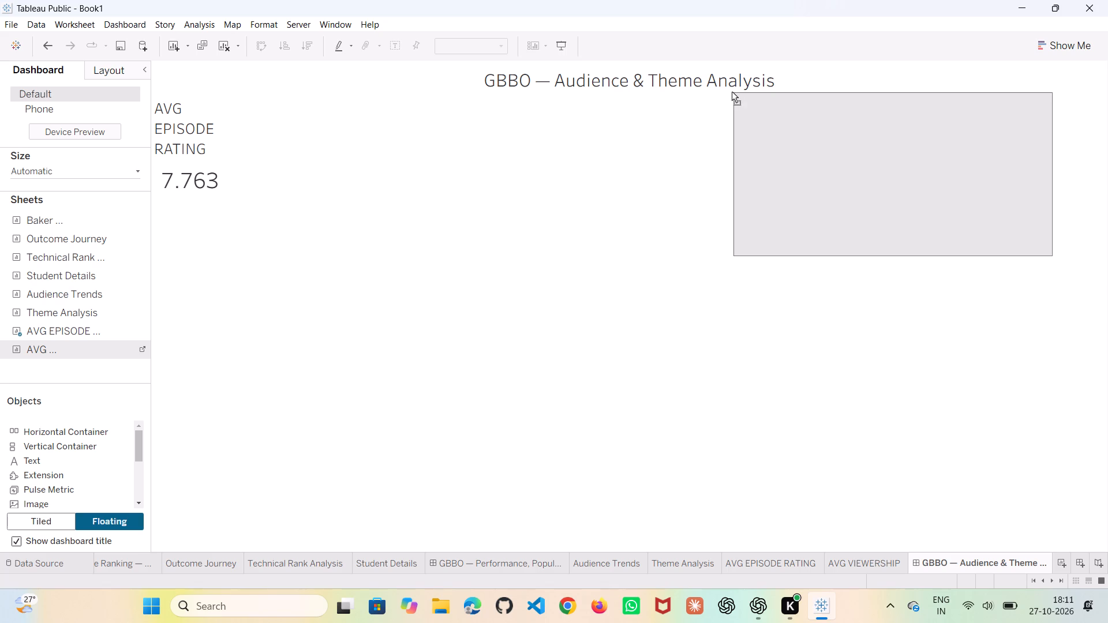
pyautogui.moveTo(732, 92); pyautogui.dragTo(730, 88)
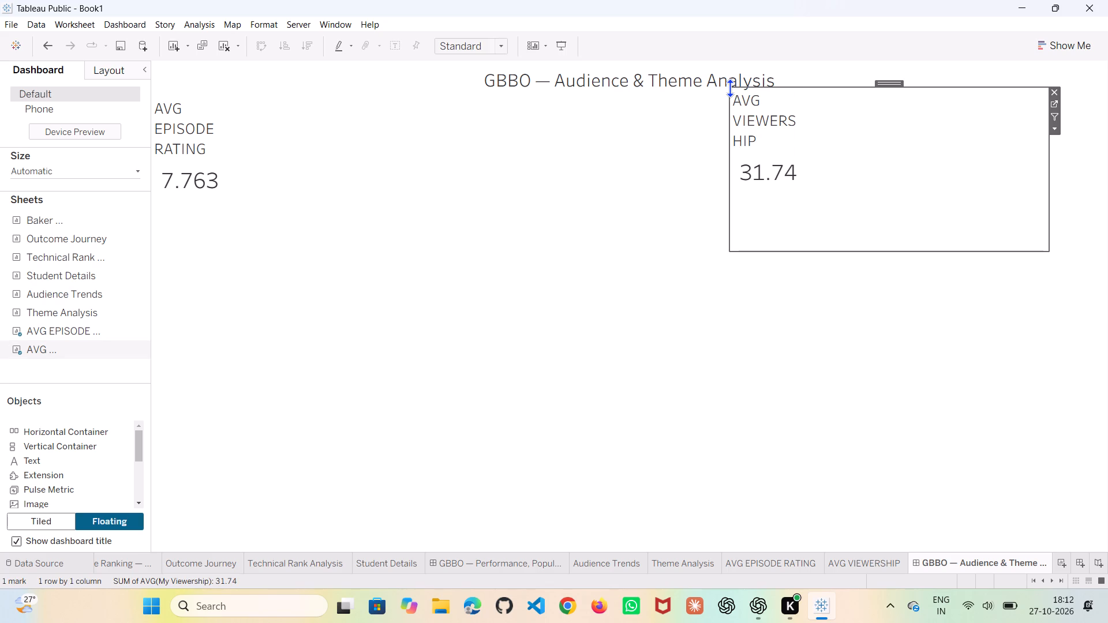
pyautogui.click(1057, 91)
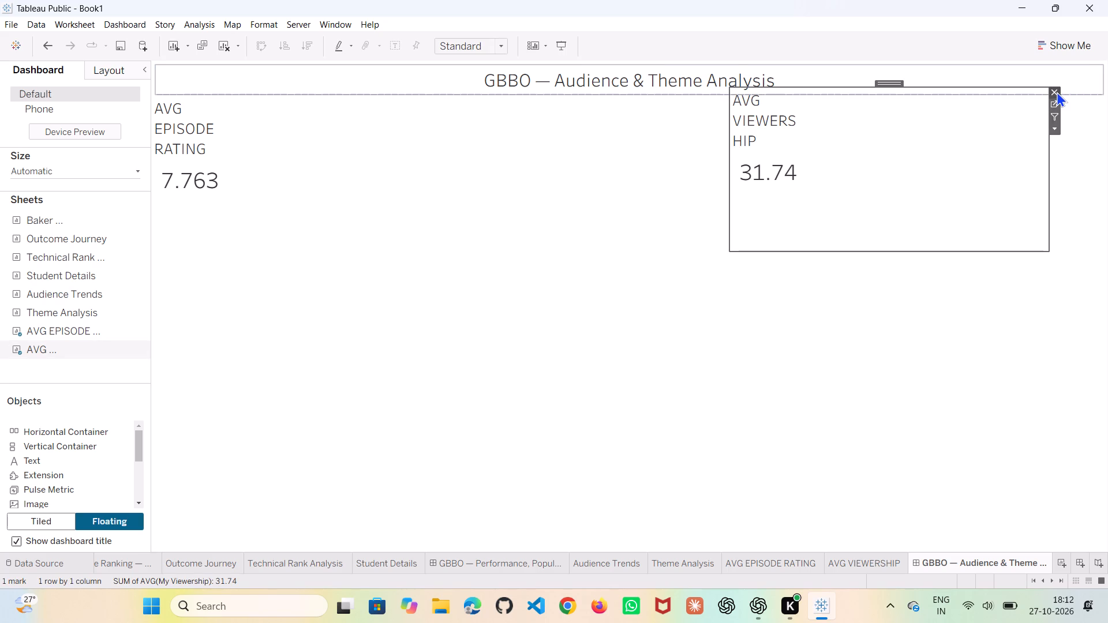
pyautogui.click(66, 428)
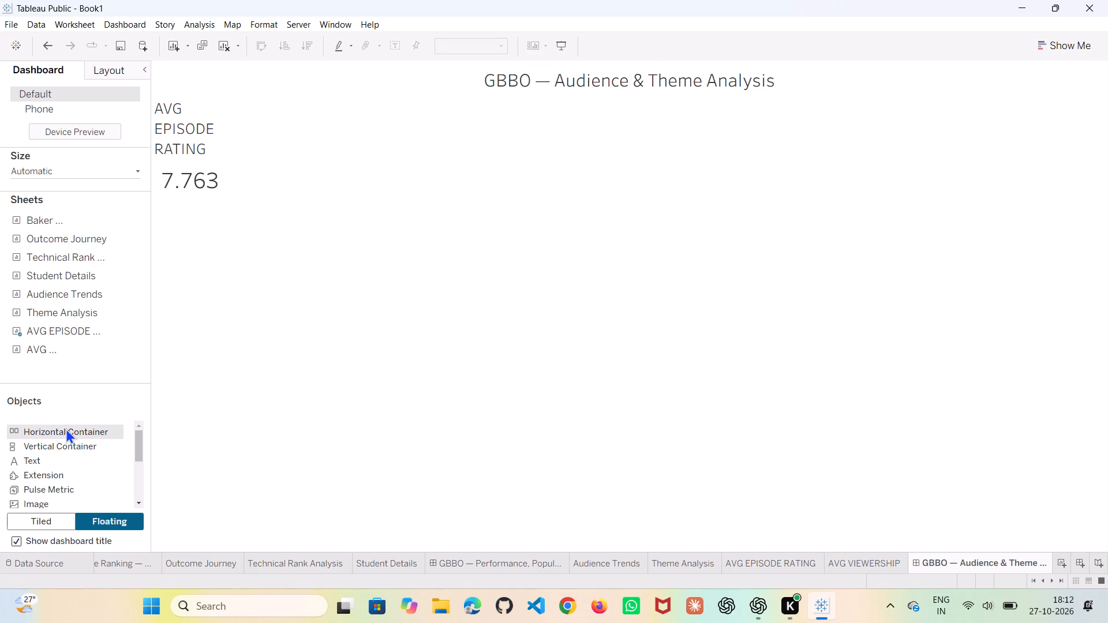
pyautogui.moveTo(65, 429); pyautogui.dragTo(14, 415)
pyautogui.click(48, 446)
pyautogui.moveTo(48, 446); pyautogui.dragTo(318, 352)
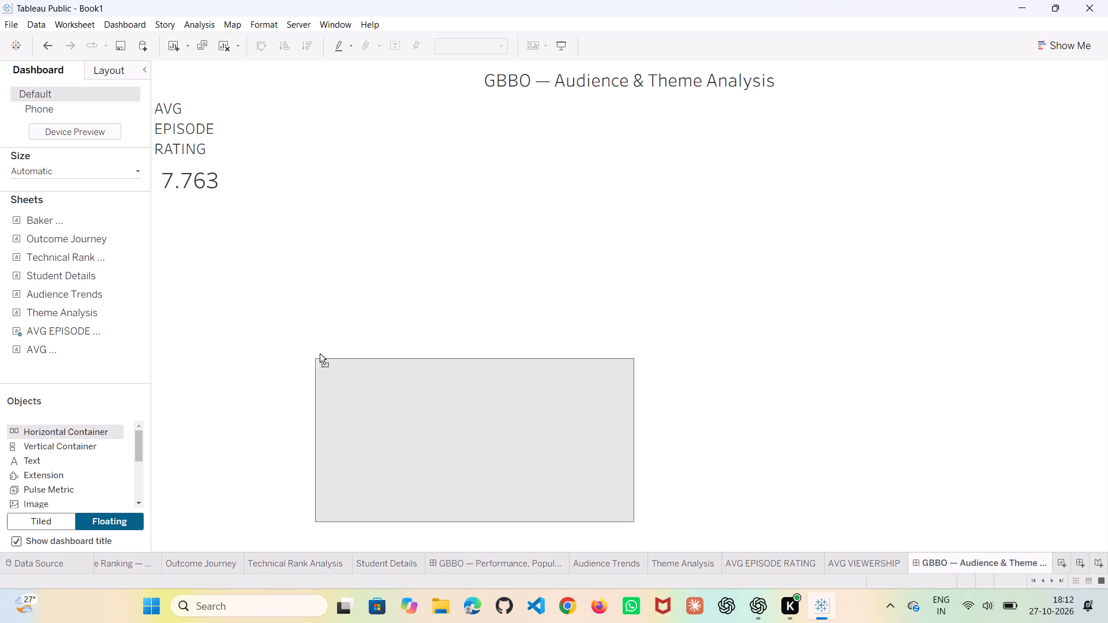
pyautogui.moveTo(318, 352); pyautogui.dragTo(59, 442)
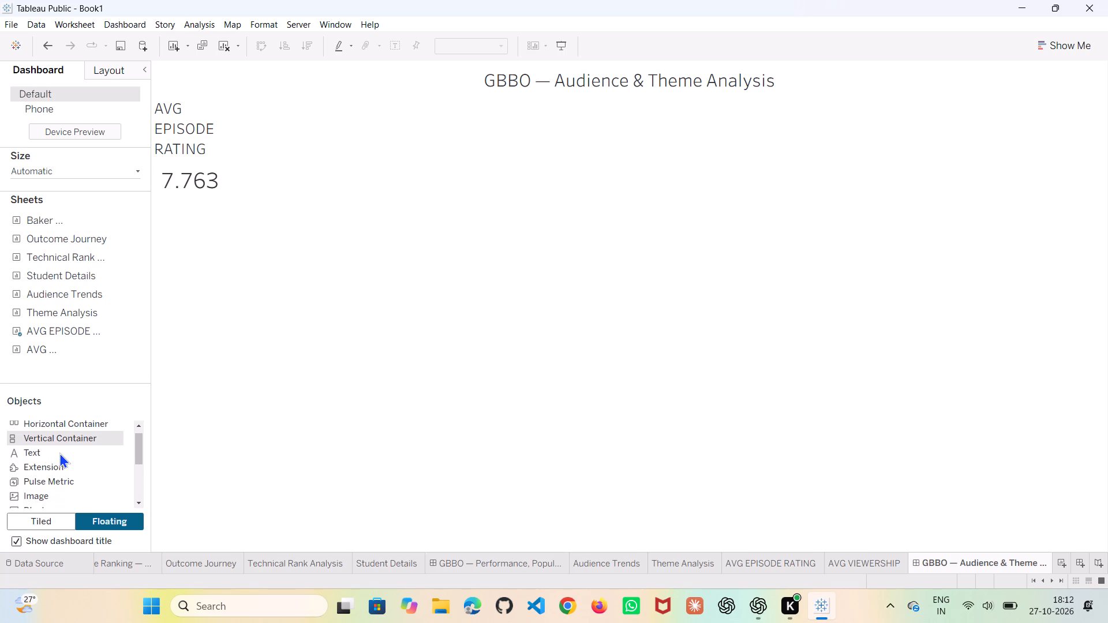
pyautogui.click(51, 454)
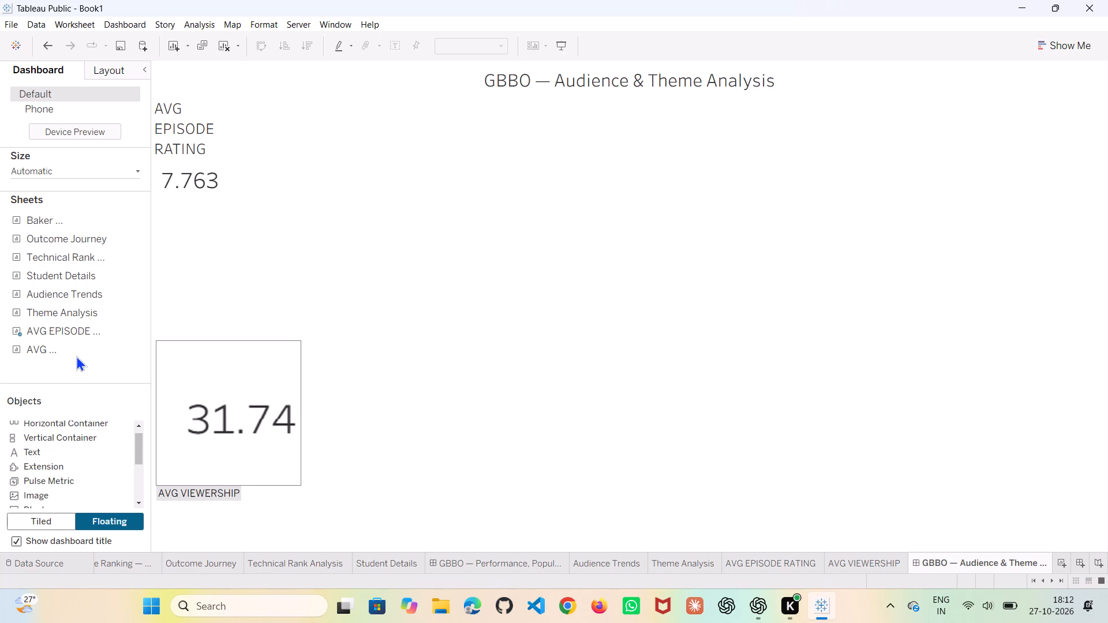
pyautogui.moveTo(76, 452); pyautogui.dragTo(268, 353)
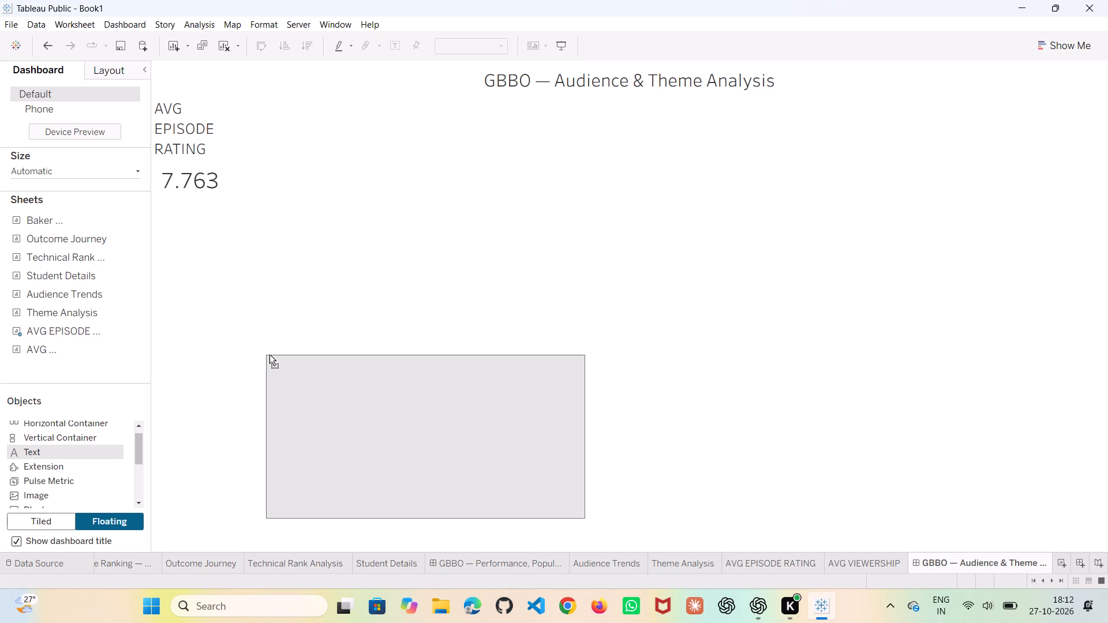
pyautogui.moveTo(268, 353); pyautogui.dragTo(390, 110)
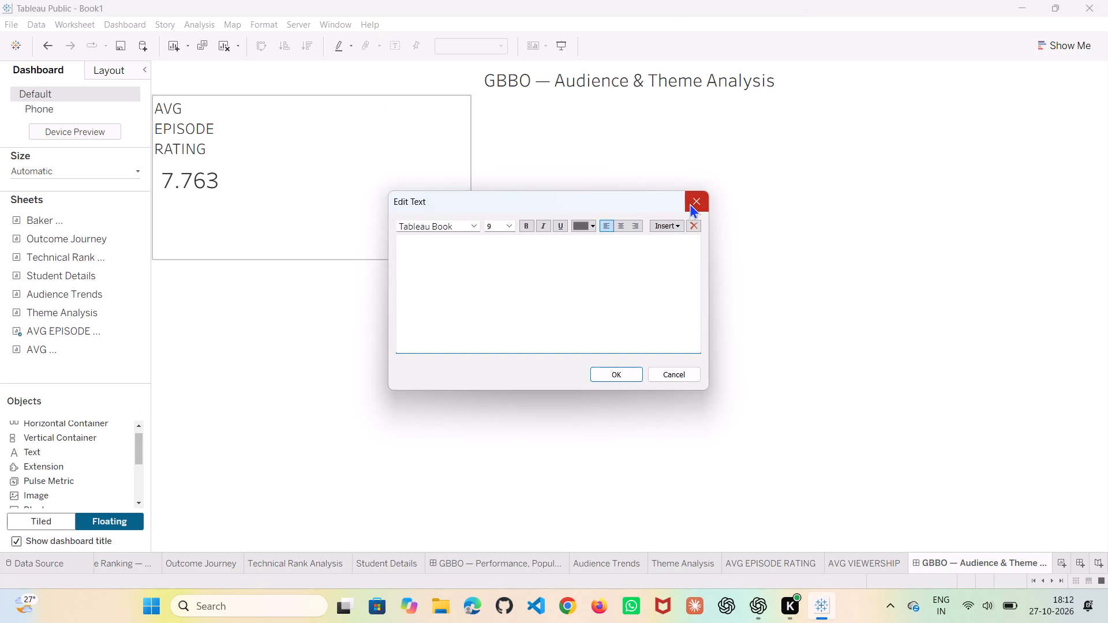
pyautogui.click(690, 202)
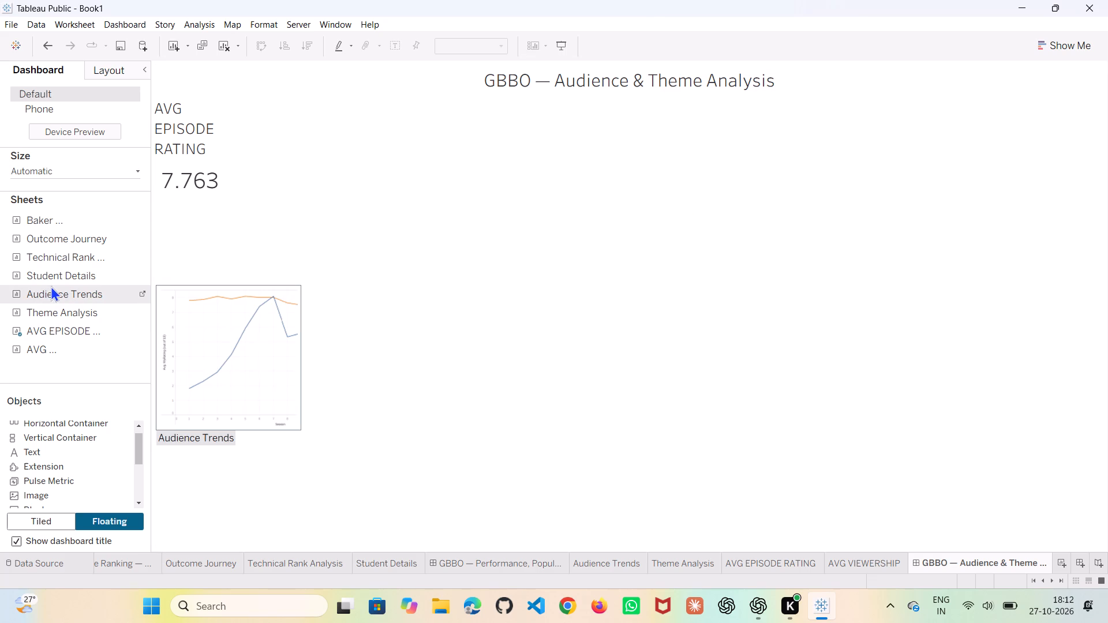
# Add the AVG VIEWERSHIP sheet as a floating object at the dashboard's right edge below the title, shortened to just below its value.
pyautogui.moveTo(53, 343); pyautogui.dragTo(565, 117)
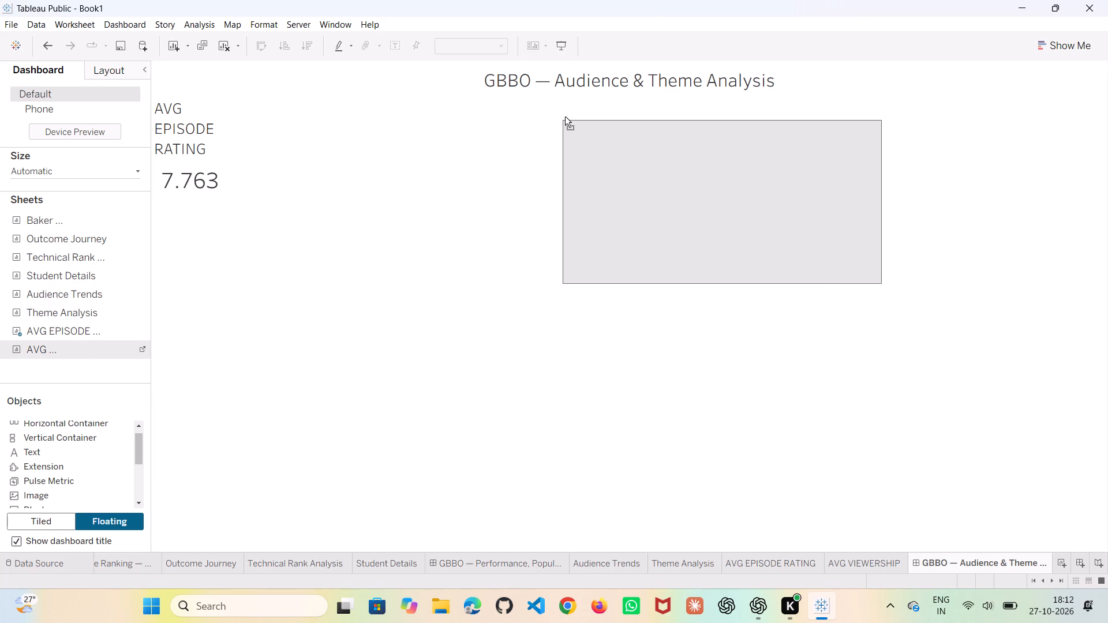
pyautogui.moveTo(565, 117); pyautogui.dragTo(794, 98)
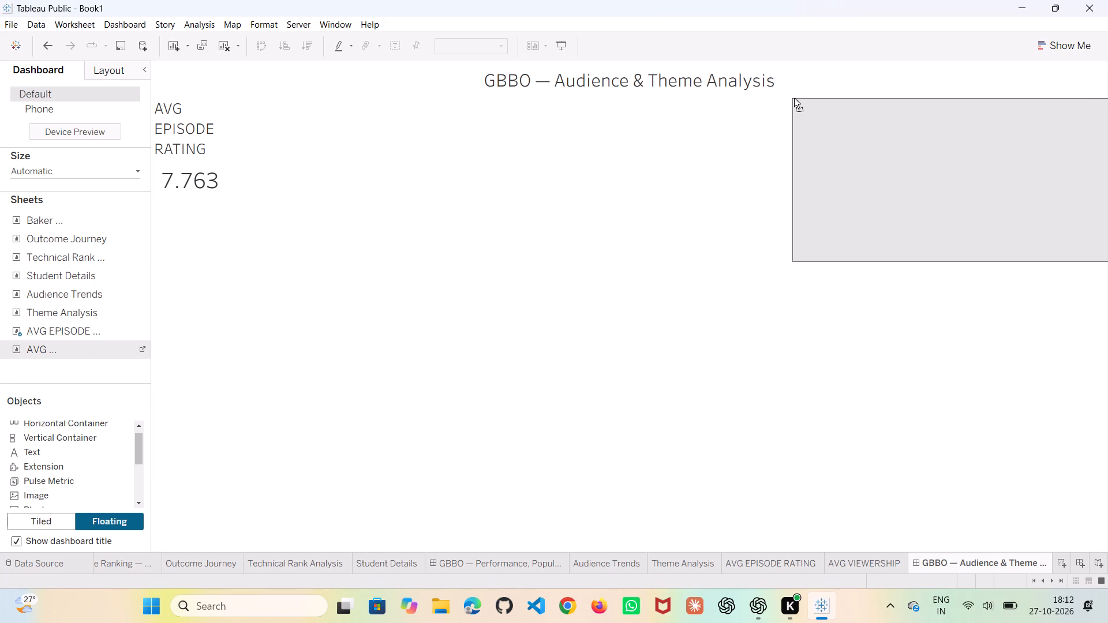
pyautogui.moveTo(794, 98); pyautogui.dragTo(785, 93)
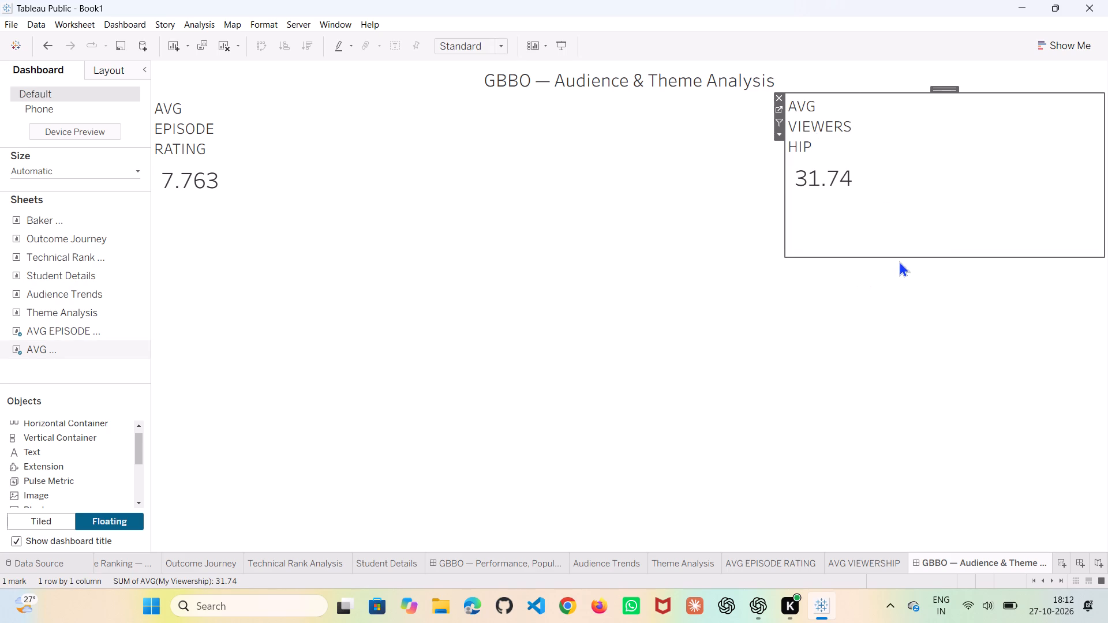
pyautogui.moveTo(900, 258); pyautogui.dragTo(897, 193)
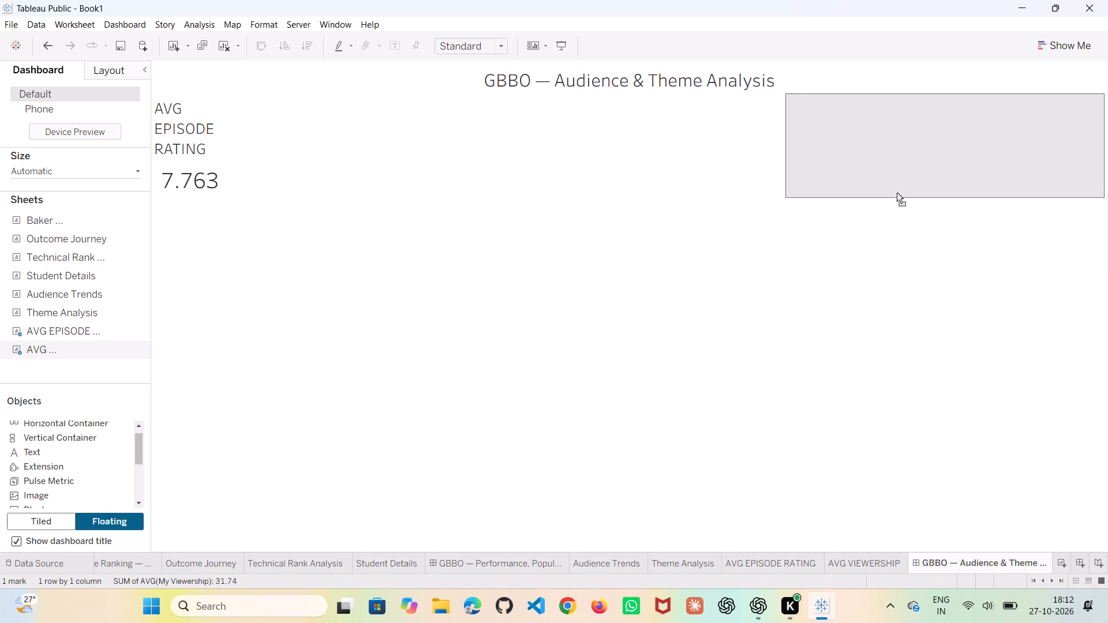
pyautogui.moveTo(897, 193); pyautogui.dragTo(893, 211)
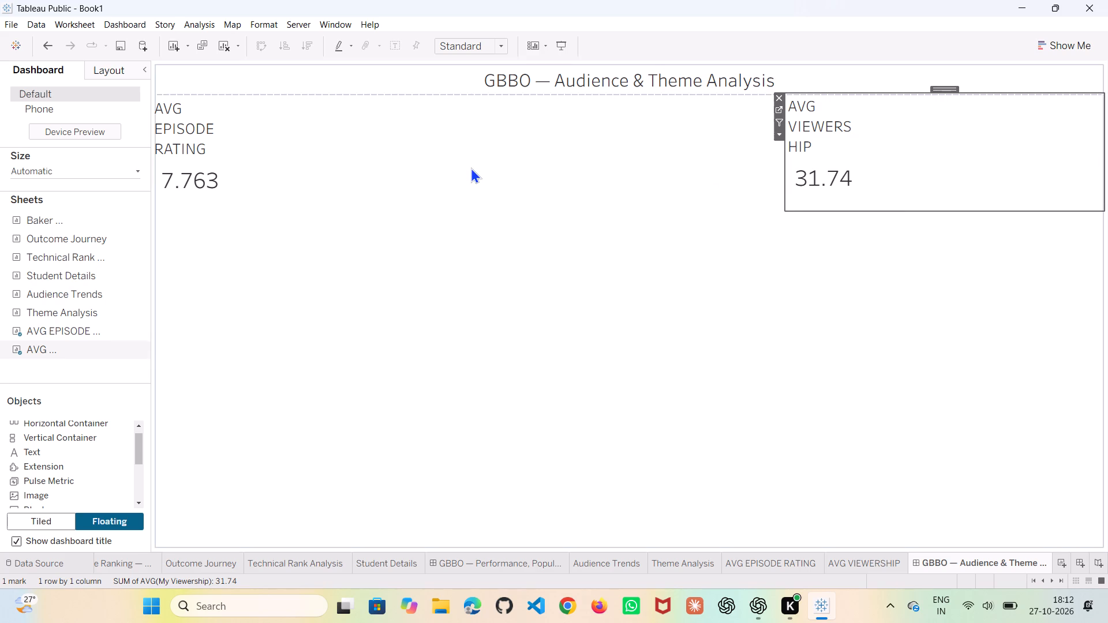
# Widen the floating AVG EPISODE RATING and AVG VIEWERSHIP KPIs toward each other, leaving a small gap near the dashboard's centre.
pyautogui.click(455, 164)
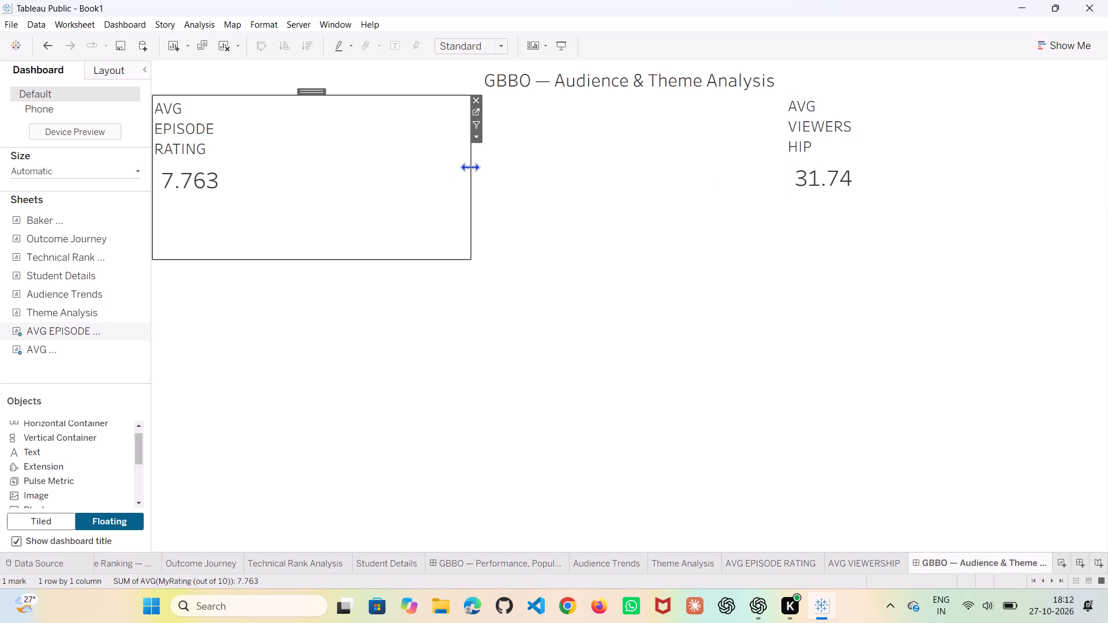
pyautogui.moveTo(470, 167); pyautogui.dragTo(594, 168)
pyautogui.click(827, 176)
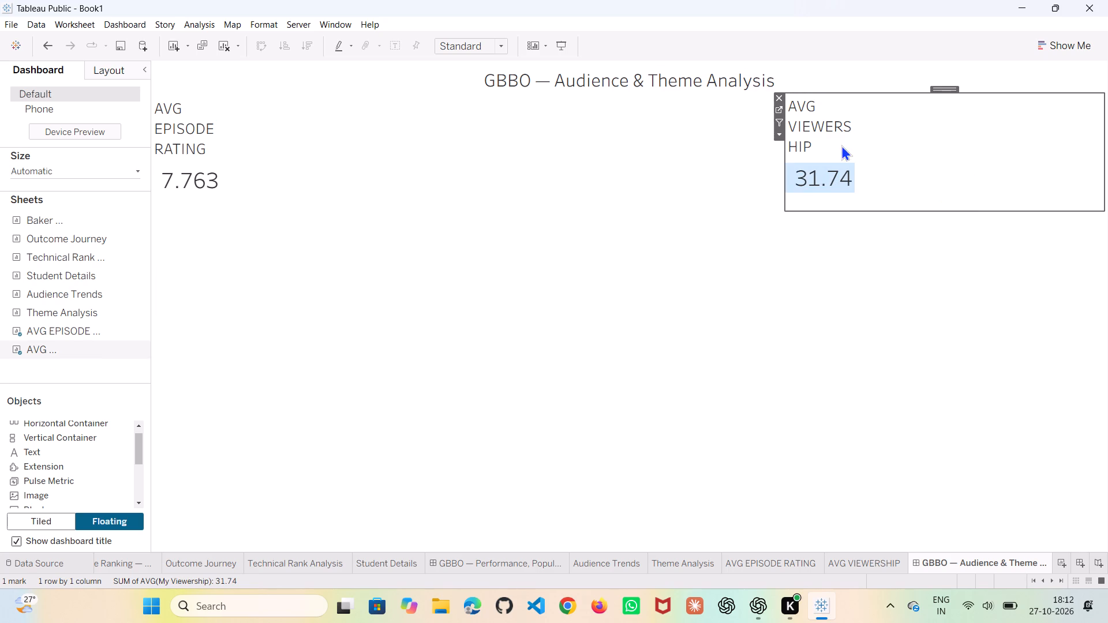
pyautogui.click(847, 125)
pyautogui.click(879, 148)
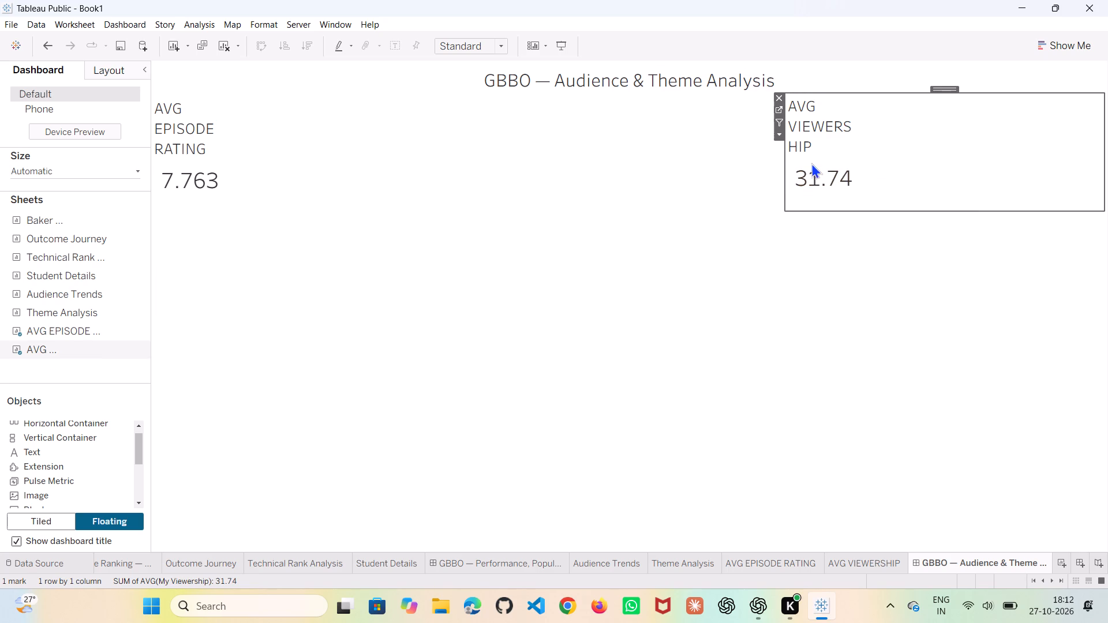
pyautogui.moveTo(784, 160); pyautogui.dragTo(667, 156)
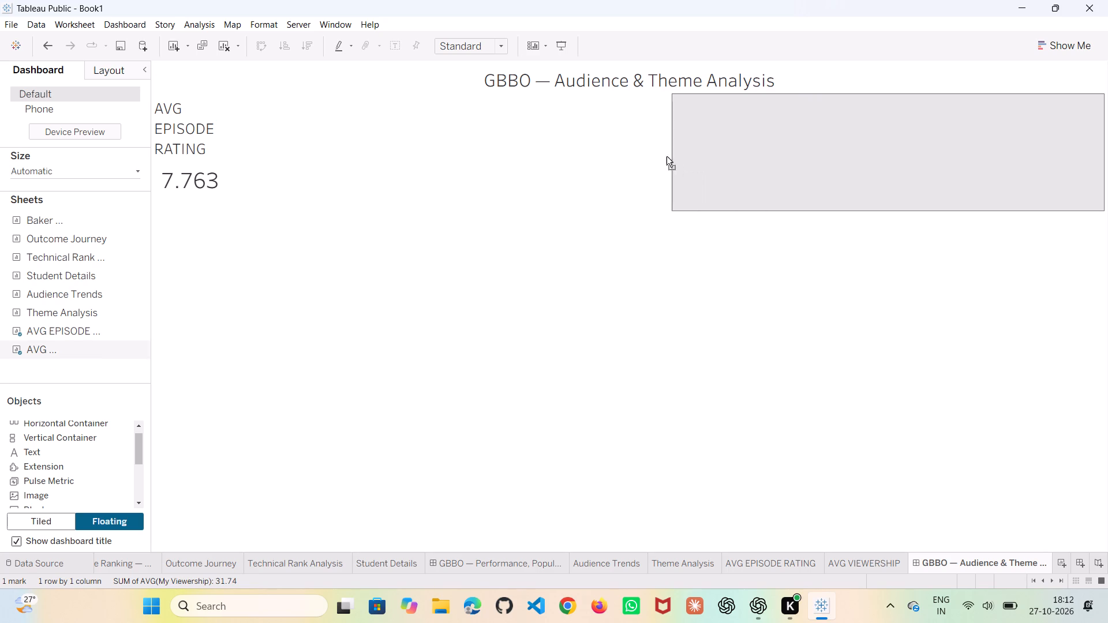
pyautogui.moveTo(667, 156); pyautogui.dragTo(651, 157)
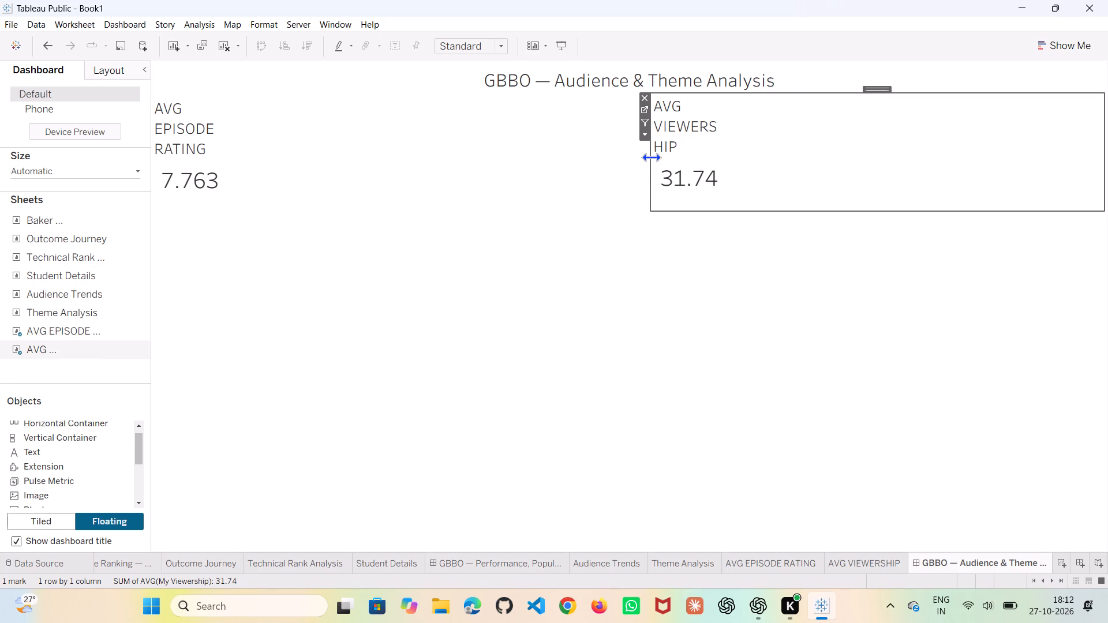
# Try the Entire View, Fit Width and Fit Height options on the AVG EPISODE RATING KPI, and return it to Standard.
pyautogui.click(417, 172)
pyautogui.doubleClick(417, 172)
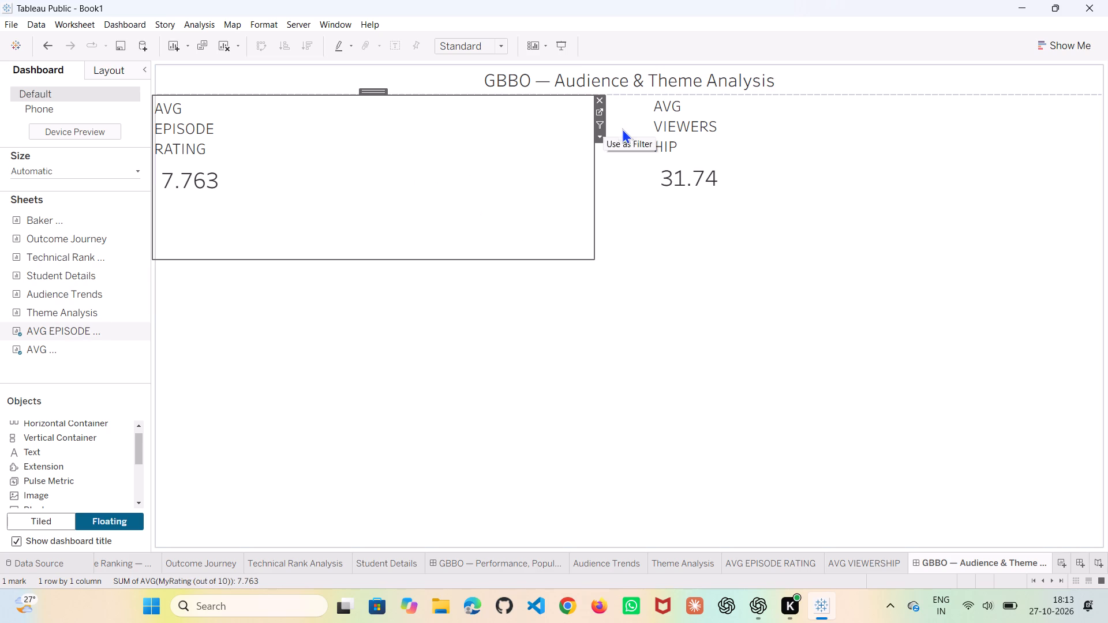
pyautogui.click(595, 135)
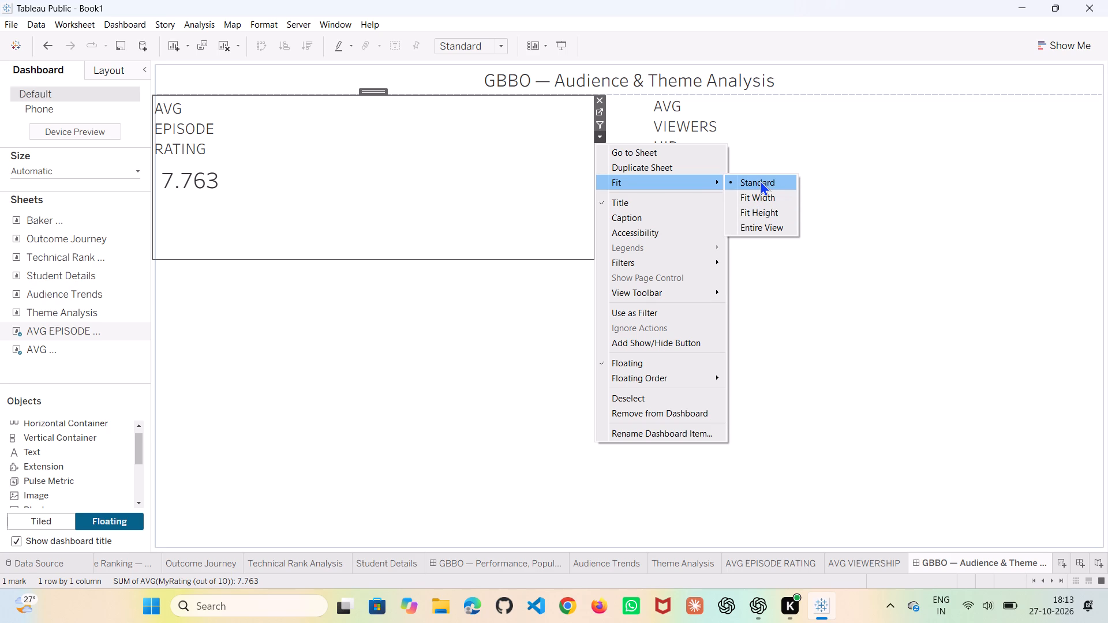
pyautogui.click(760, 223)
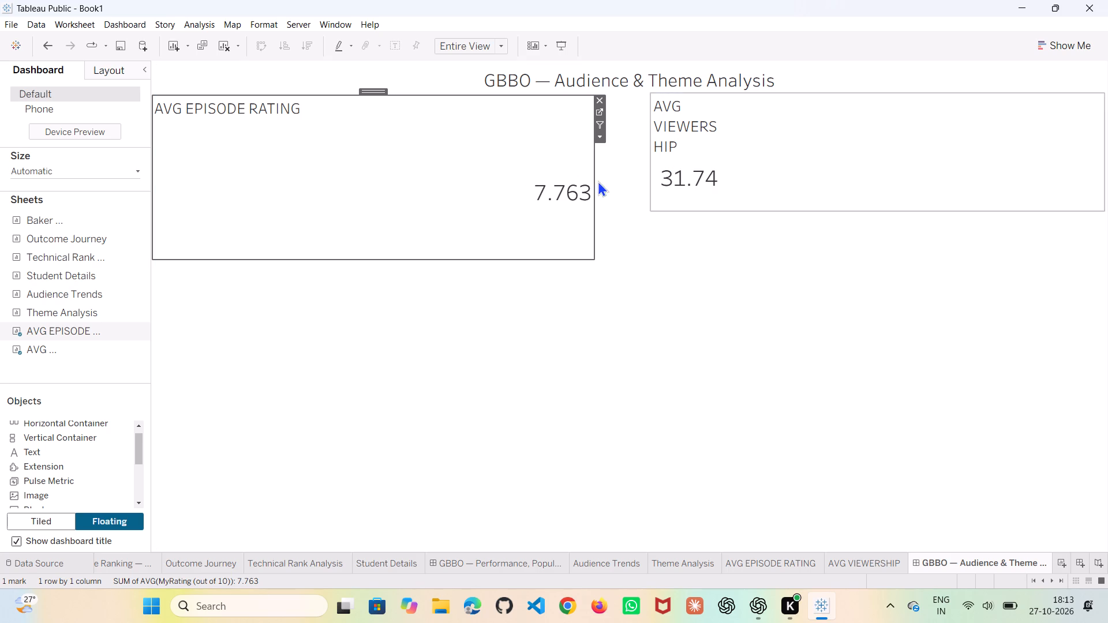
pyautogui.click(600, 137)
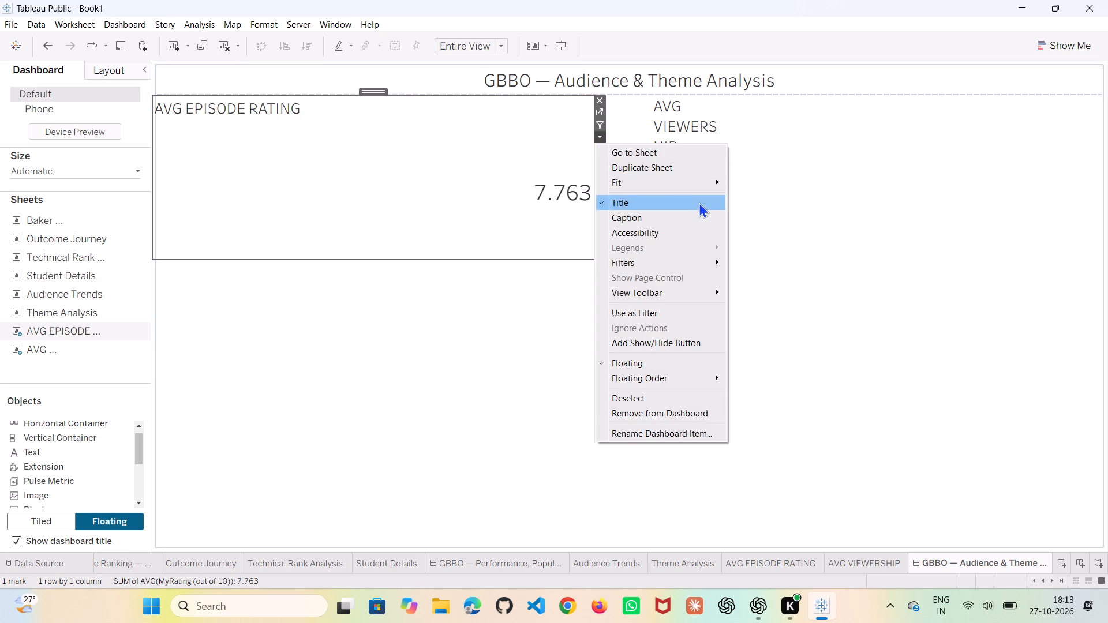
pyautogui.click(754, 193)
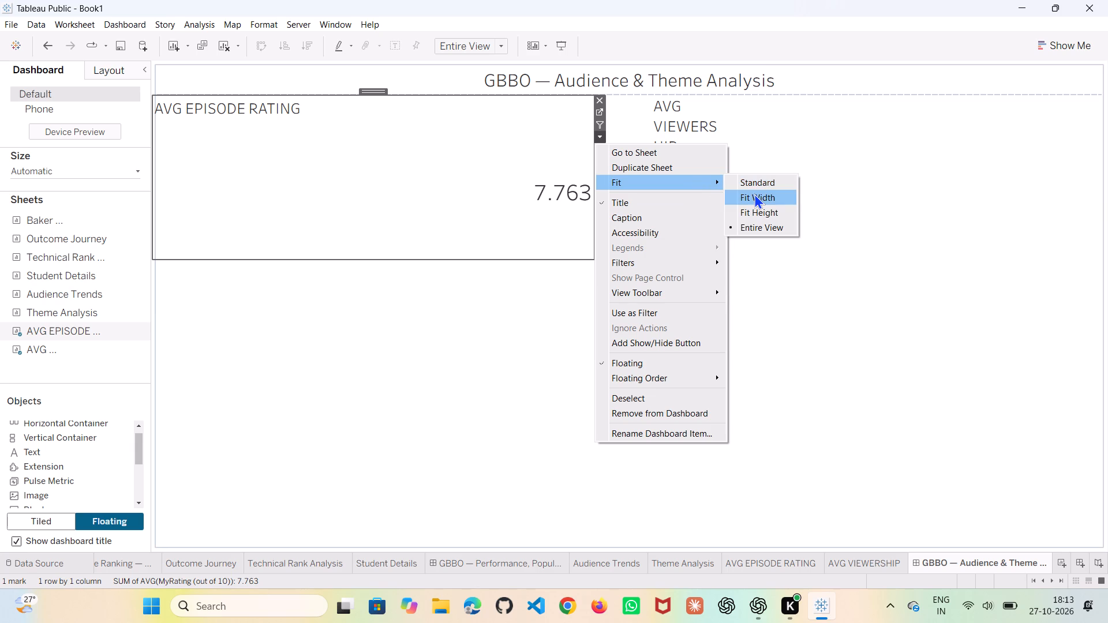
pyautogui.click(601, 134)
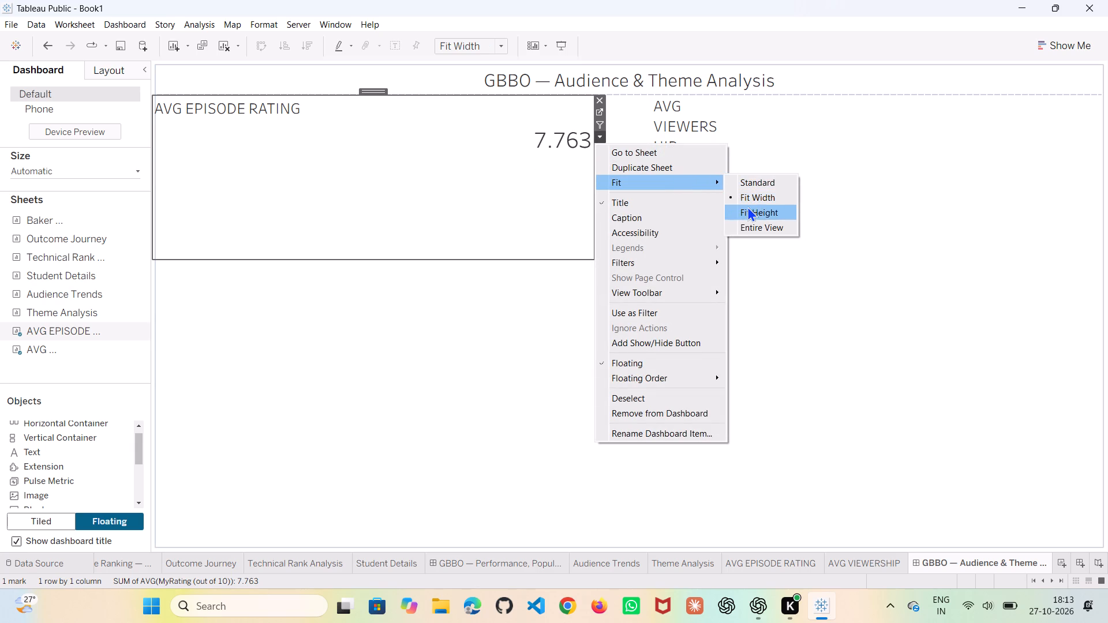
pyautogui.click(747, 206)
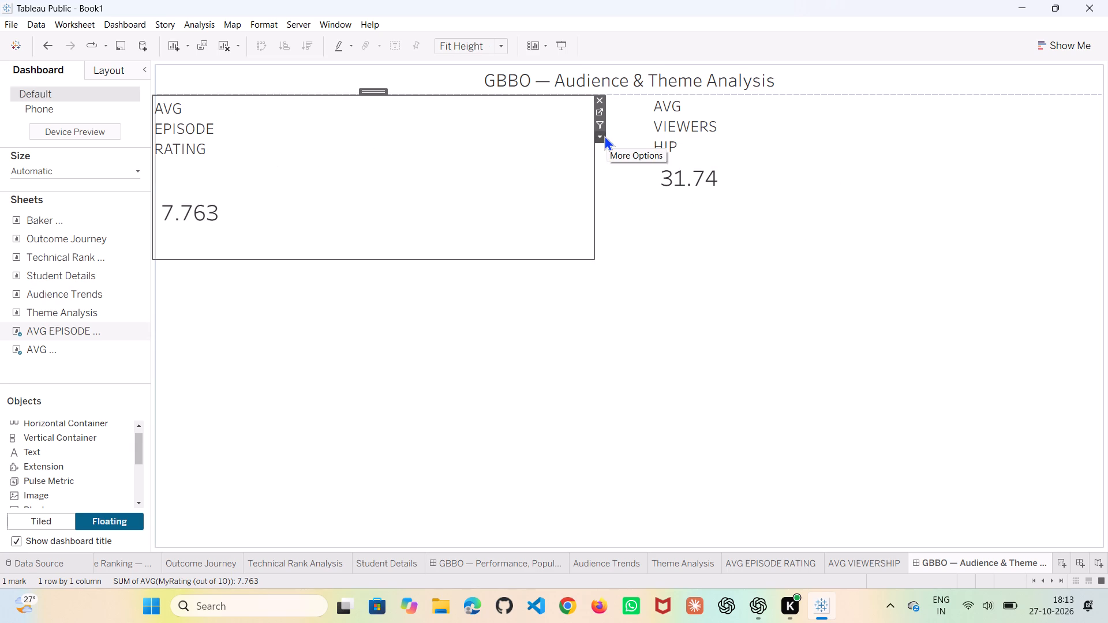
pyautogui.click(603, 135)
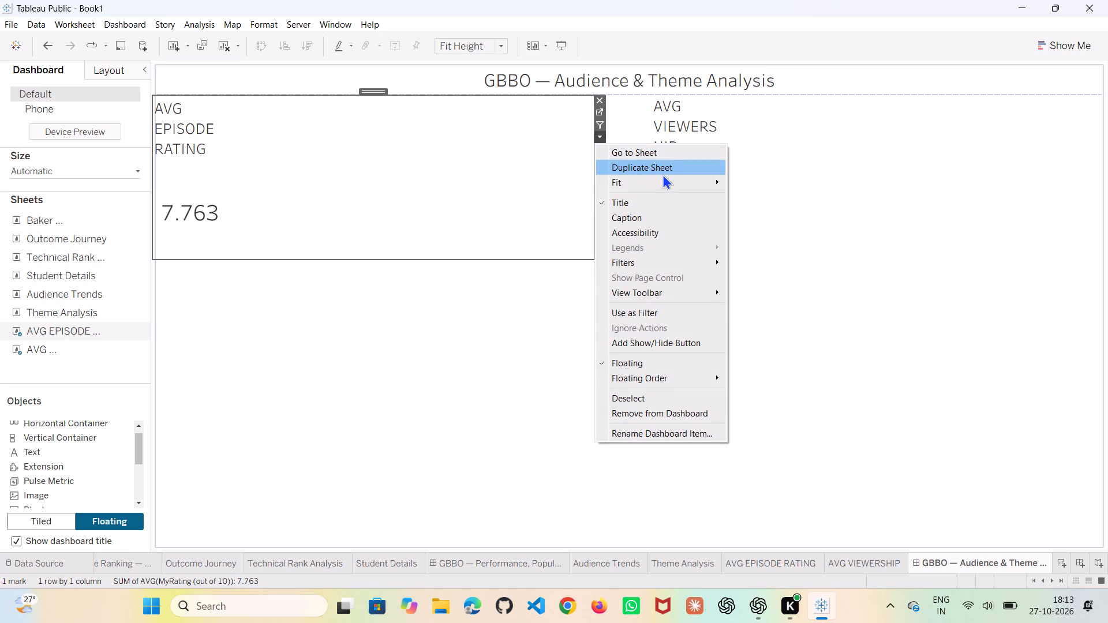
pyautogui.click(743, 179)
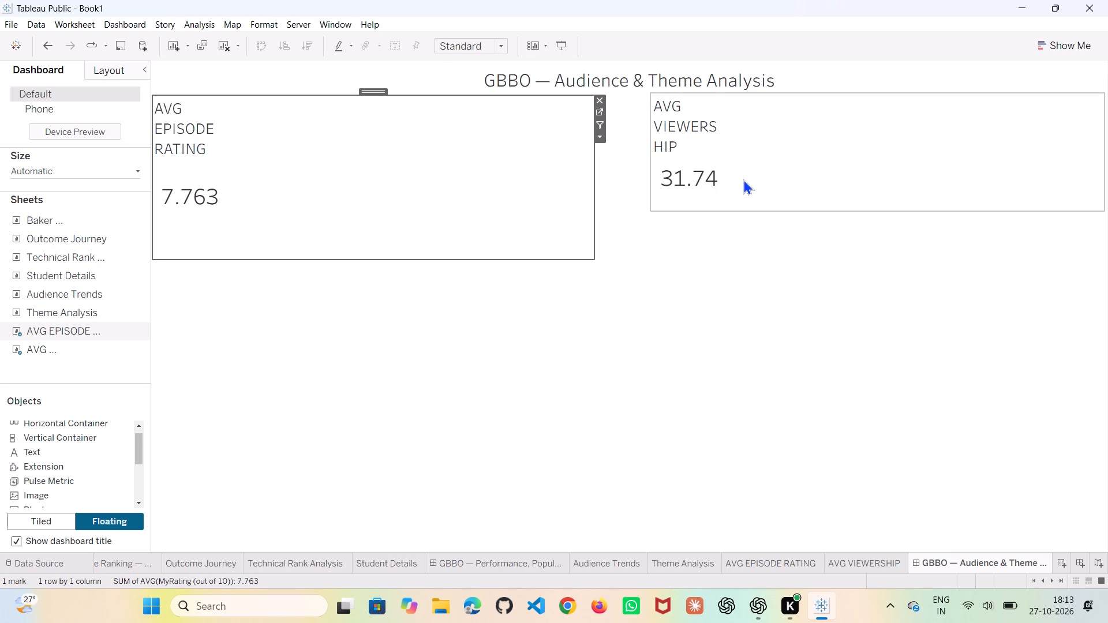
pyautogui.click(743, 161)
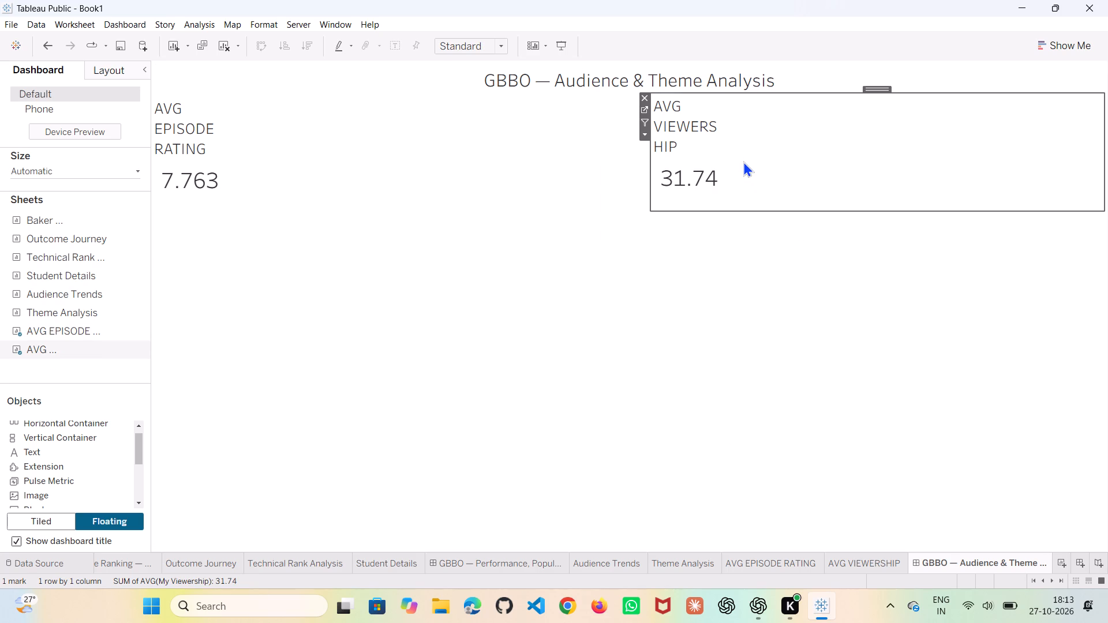
# Shorten the AVG EPISODE RATING KPI from its lower edge to nearly the same height as the AVG VIEWERSHIP KPI.
pyautogui.click(574, 190)
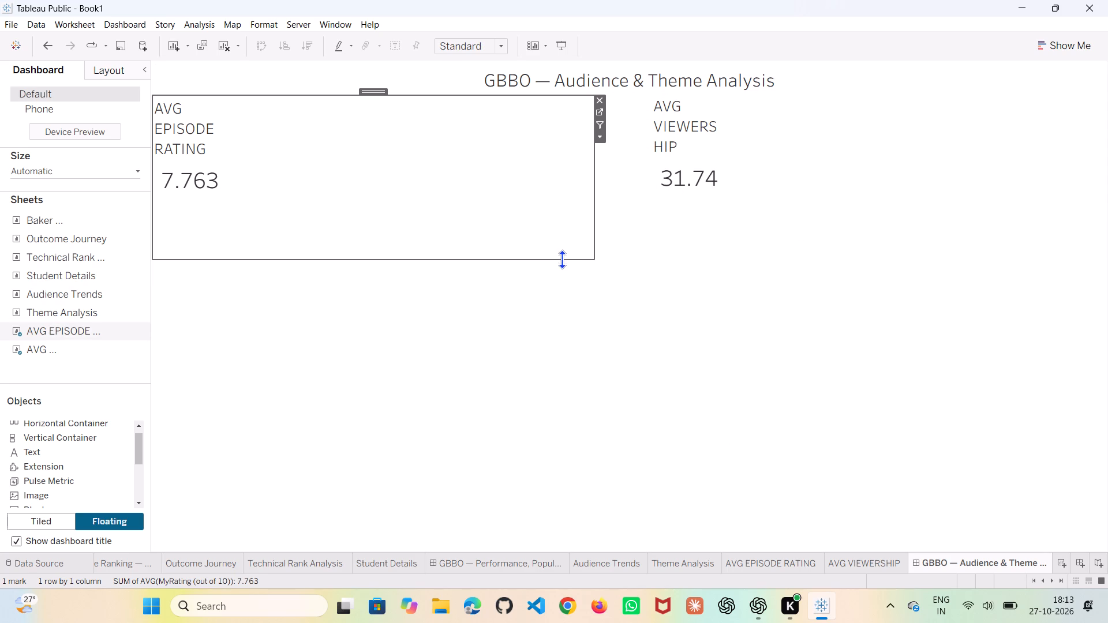
pyautogui.moveTo(562, 258); pyautogui.dragTo(556, 202)
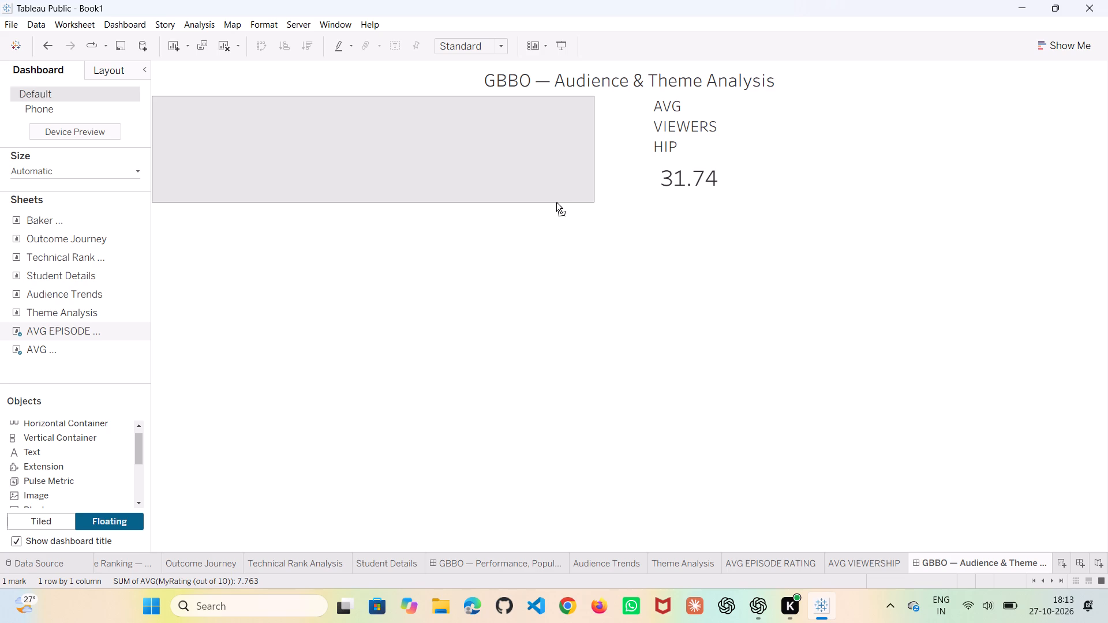
pyautogui.moveTo(556, 202); pyautogui.dragTo(556, 205)
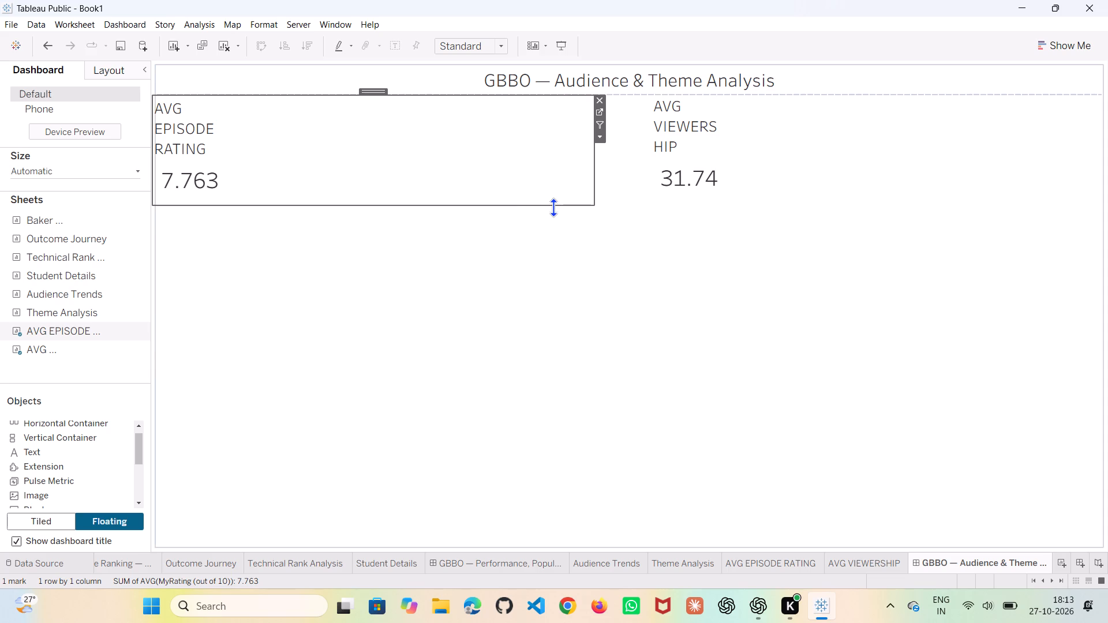
pyautogui.click(553, 207)
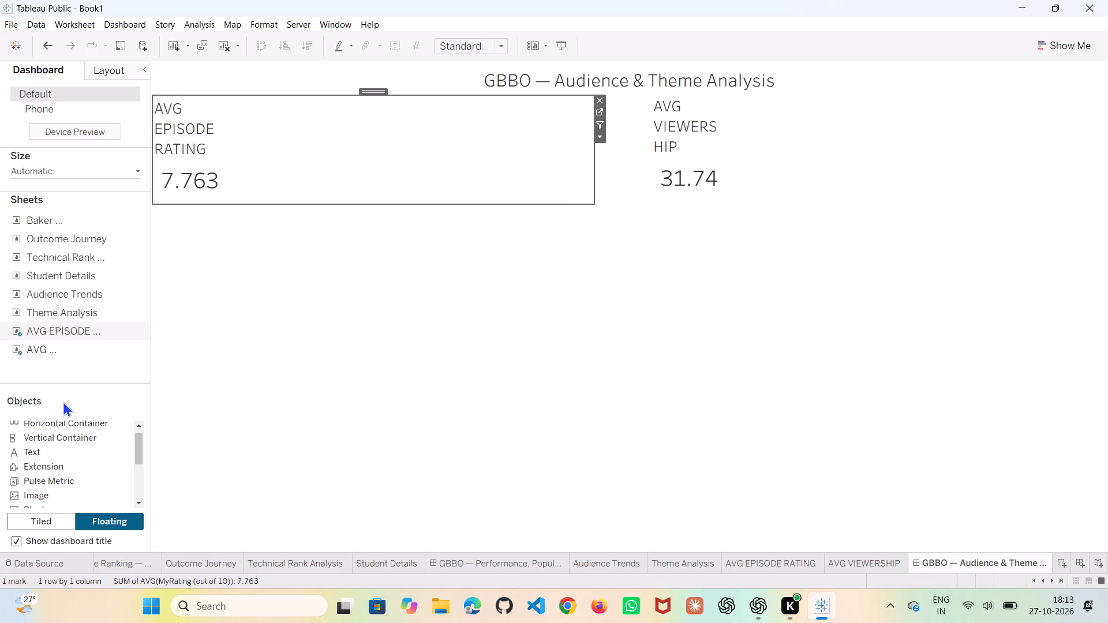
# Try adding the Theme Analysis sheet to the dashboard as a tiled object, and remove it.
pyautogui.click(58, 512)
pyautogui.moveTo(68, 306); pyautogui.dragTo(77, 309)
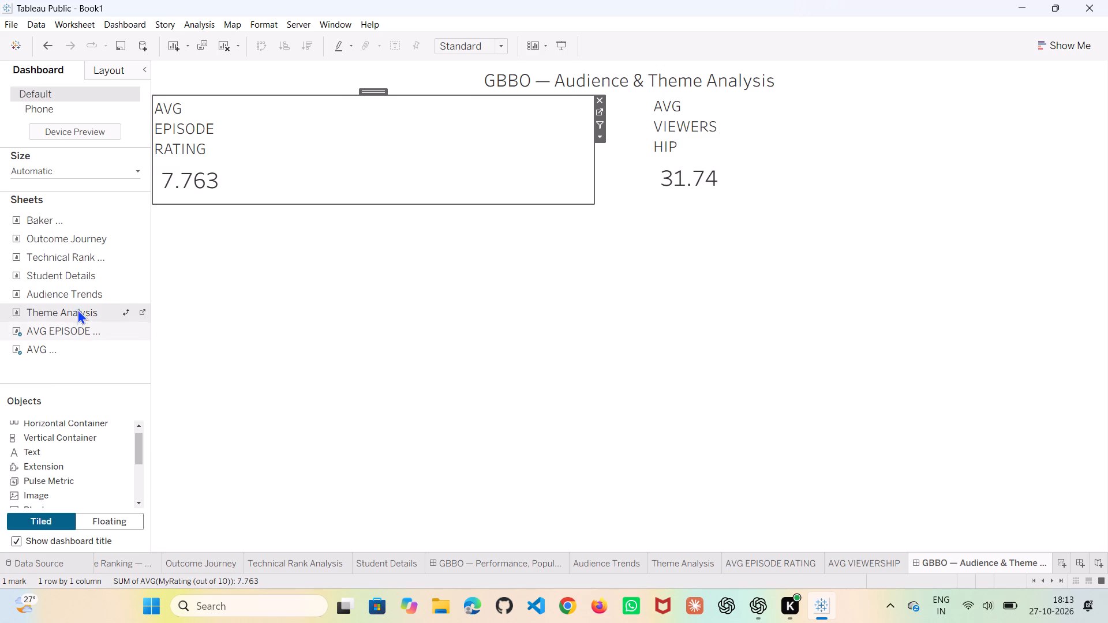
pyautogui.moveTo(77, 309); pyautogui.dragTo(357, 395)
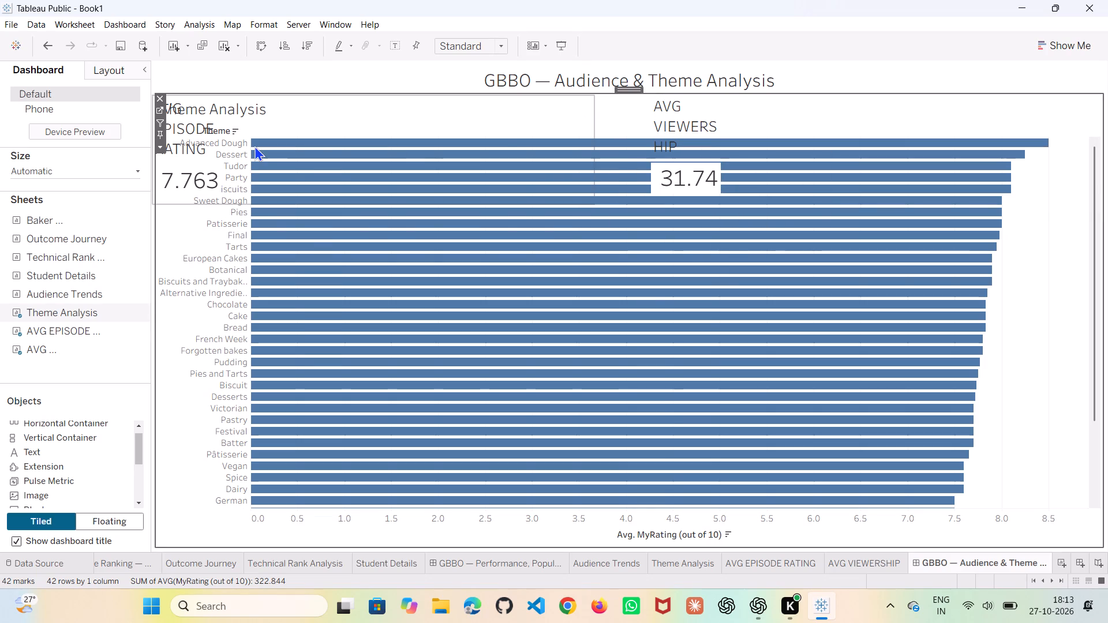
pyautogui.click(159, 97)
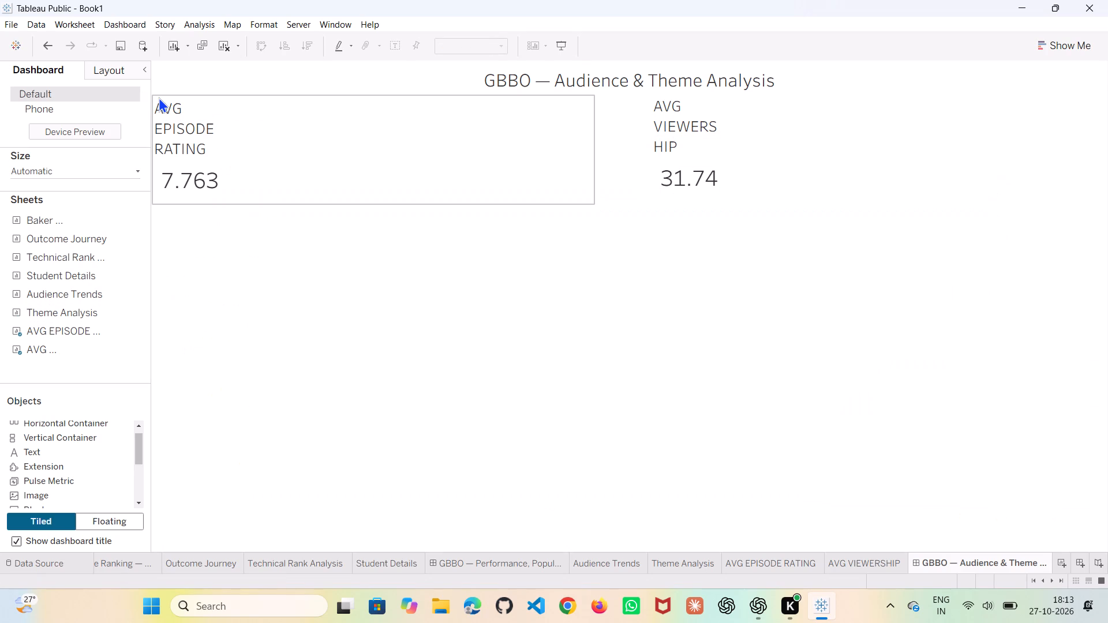
# Add the Theme Analysis sheet as a floating object in the dashboard's lower-left corner.
pyautogui.click(102, 514)
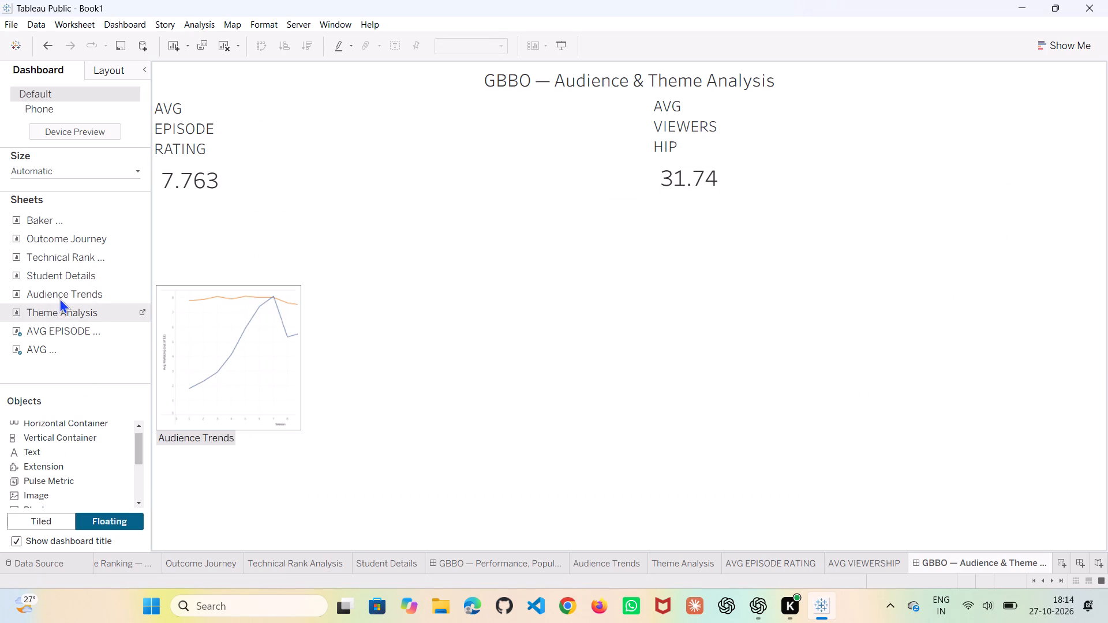
pyautogui.moveTo(61, 309); pyautogui.dragTo(317, 303)
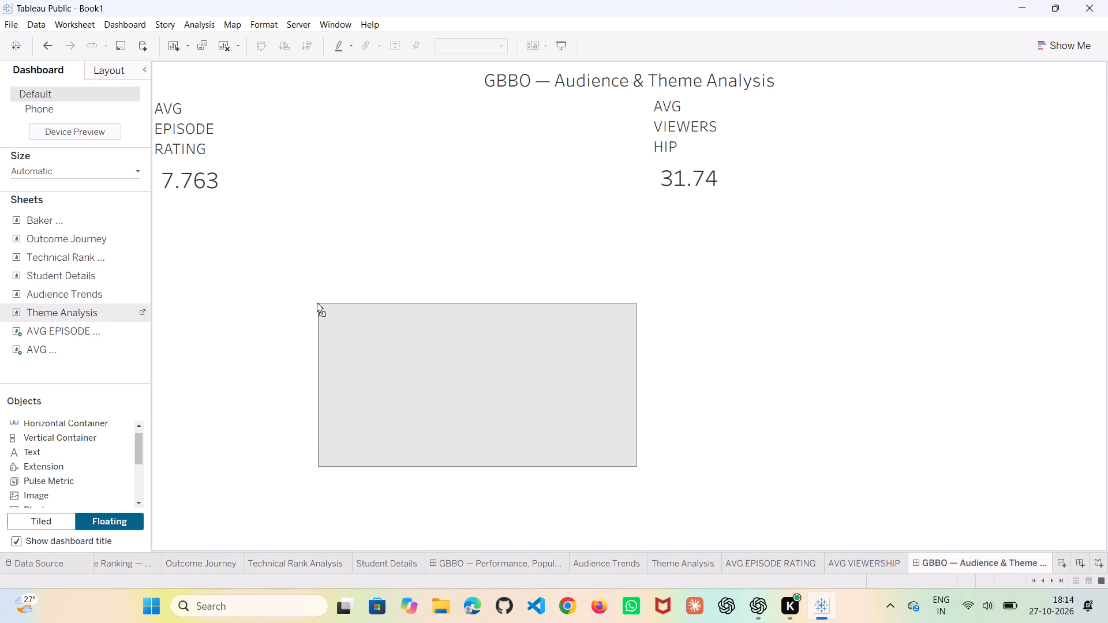
pyautogui.moveTo(317, 303); pyautogui.dragTo(172, 358)
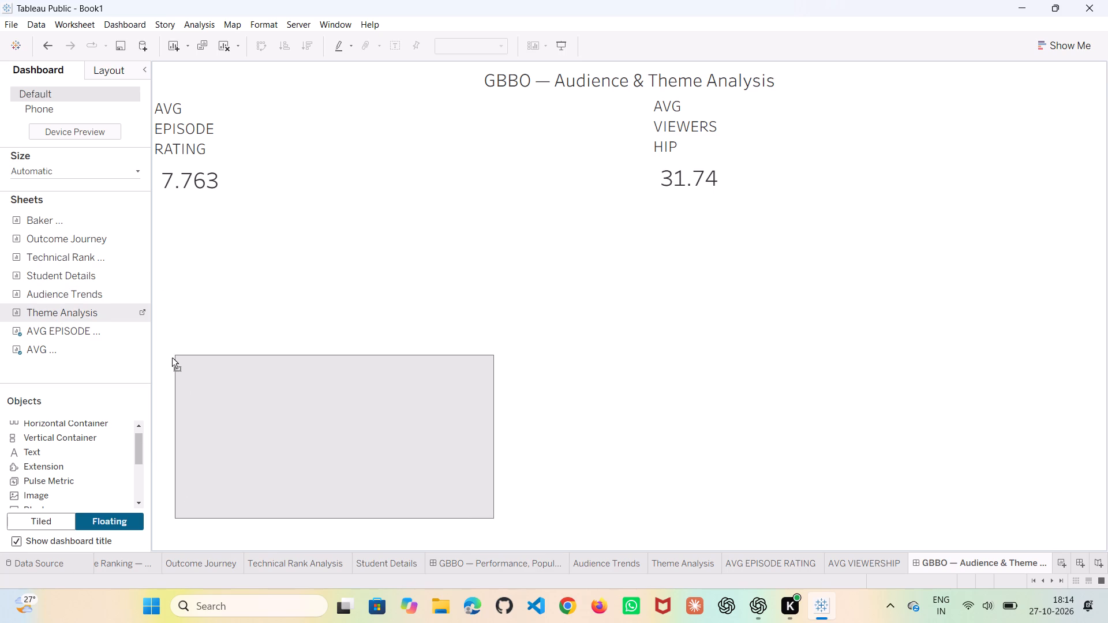
pyautogui.moveTo(172, 358); pyautogui.dragTo(152, 388)
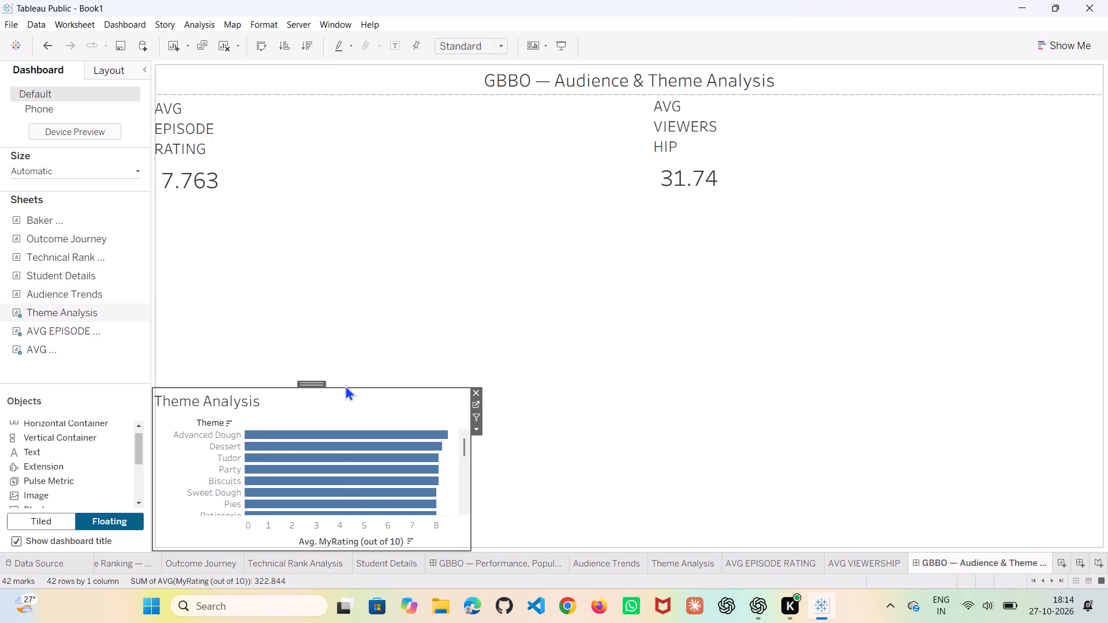
# Enlarge the floating Theme Analysis chart up to just below the AVG EPISODE RATING KPI and sideways to about the dashboard's centre.
pyautogui.moveTo(346, 386); pyautogui.dragTo(340, 224)
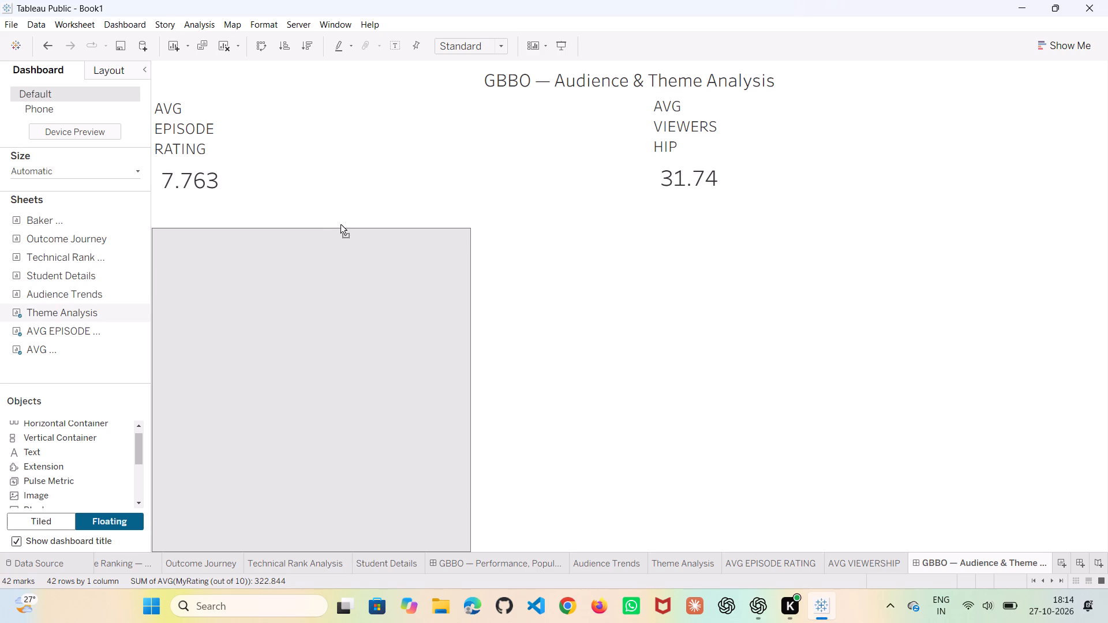
pyautogui.moveTo(340, 224); pyautogui.dragTo(340, 212)
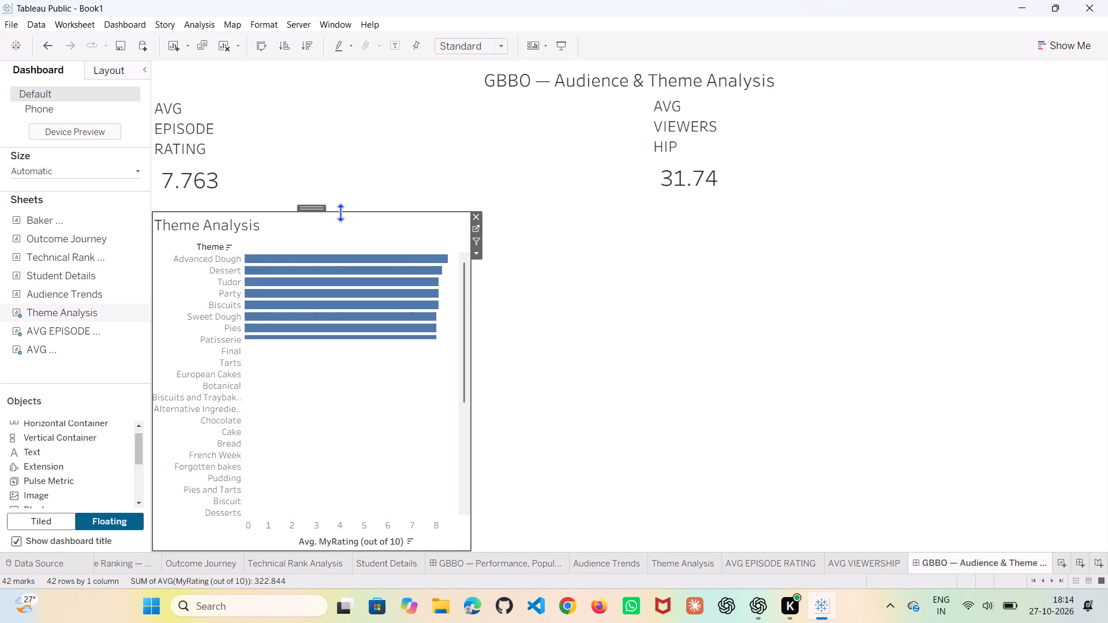
pyautogui.moveTo(470, 344); pyautogui.dragTo(486, 344)
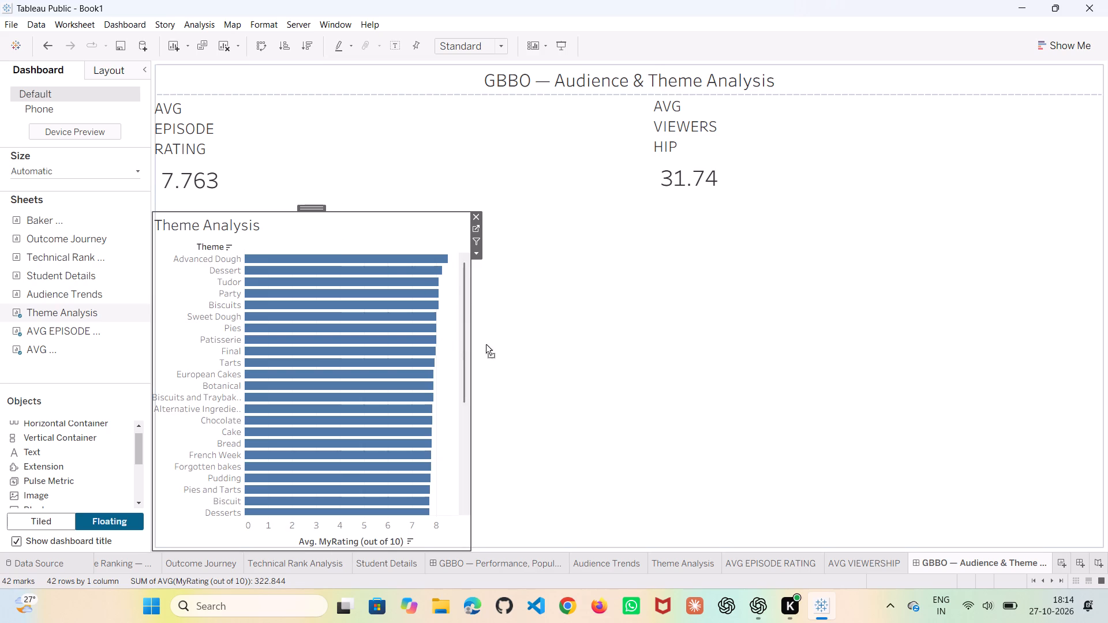
pyautogui.moveTo(486, 344); pyautogui.dragTo(643, 333)
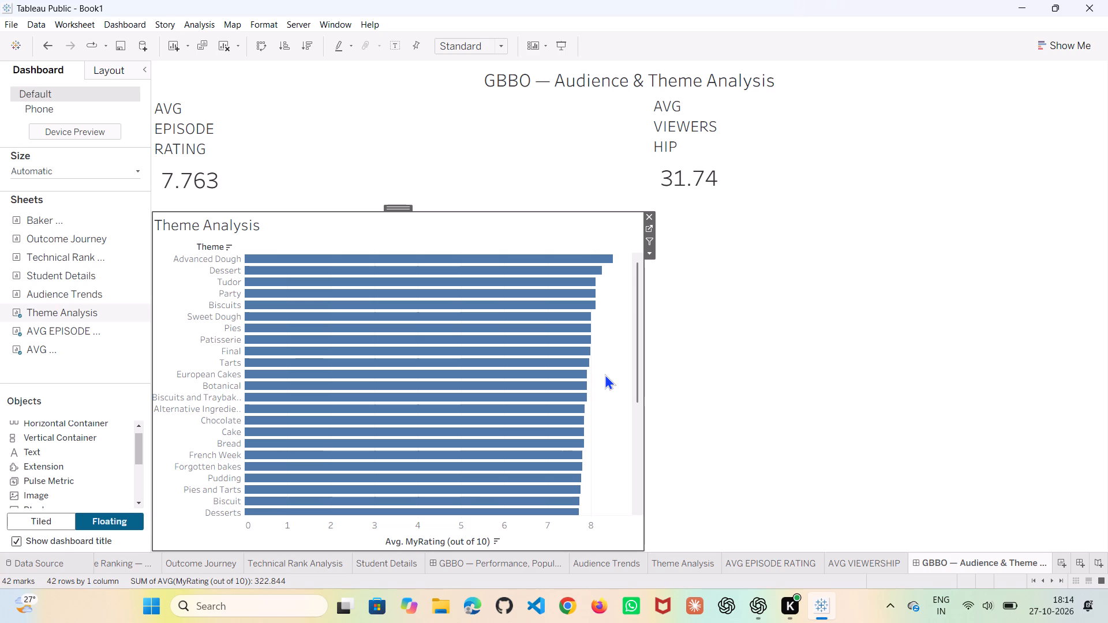
# Add the Audience Trends sheet as a floating object in the dashboard's lower-right corner.
pyautogui.click(77, 297)
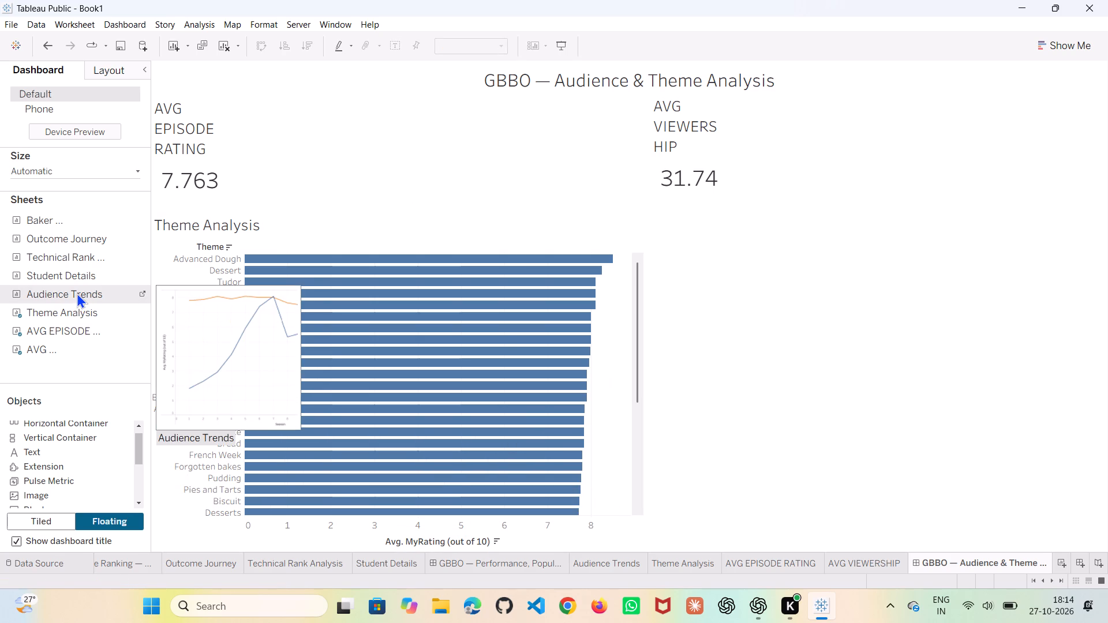
pyautogui.moveTo(77, 292); pyautogui.dragTo(730, 255)
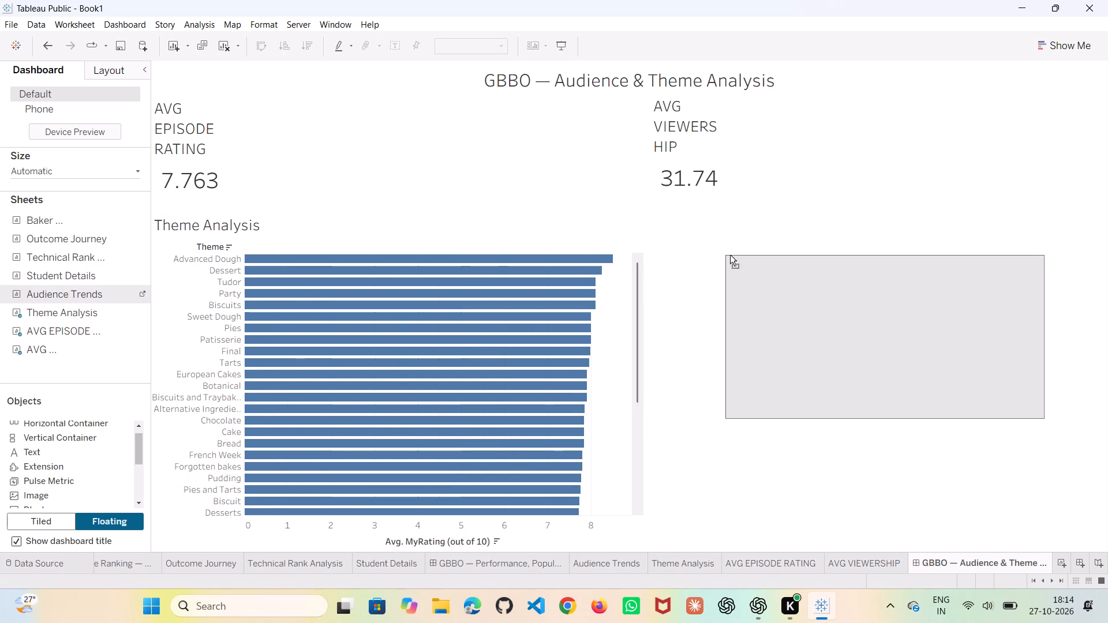
pyautogui.moveTo(730, 255); pyautogui.dragTo(775, 381)
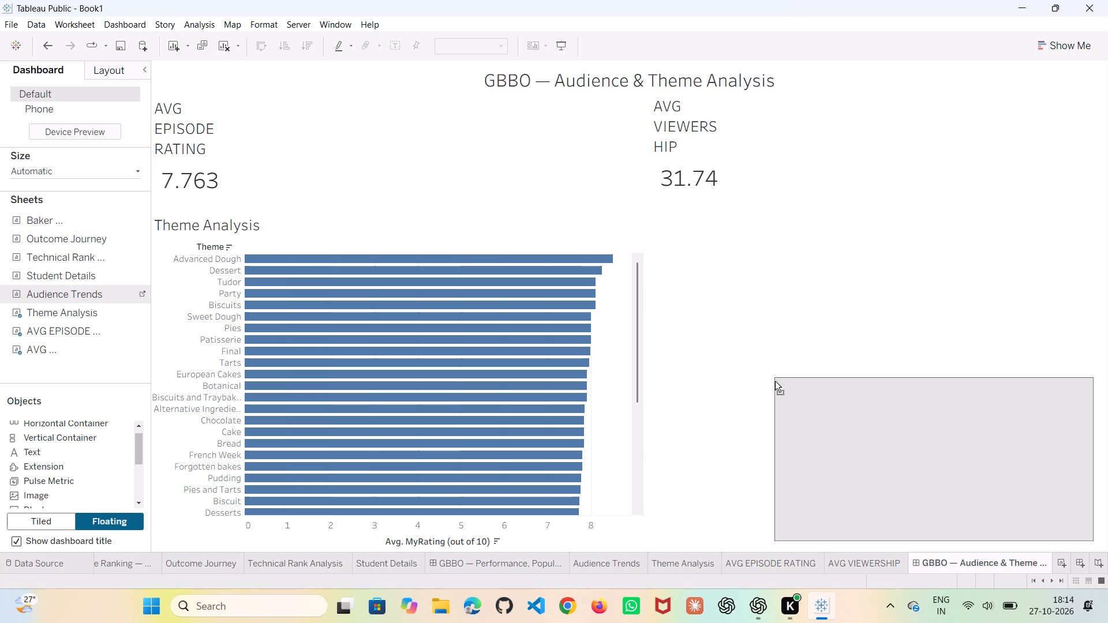
pyautogui.moveTo(775, 381); pyautogui.dragTo(788, 384)
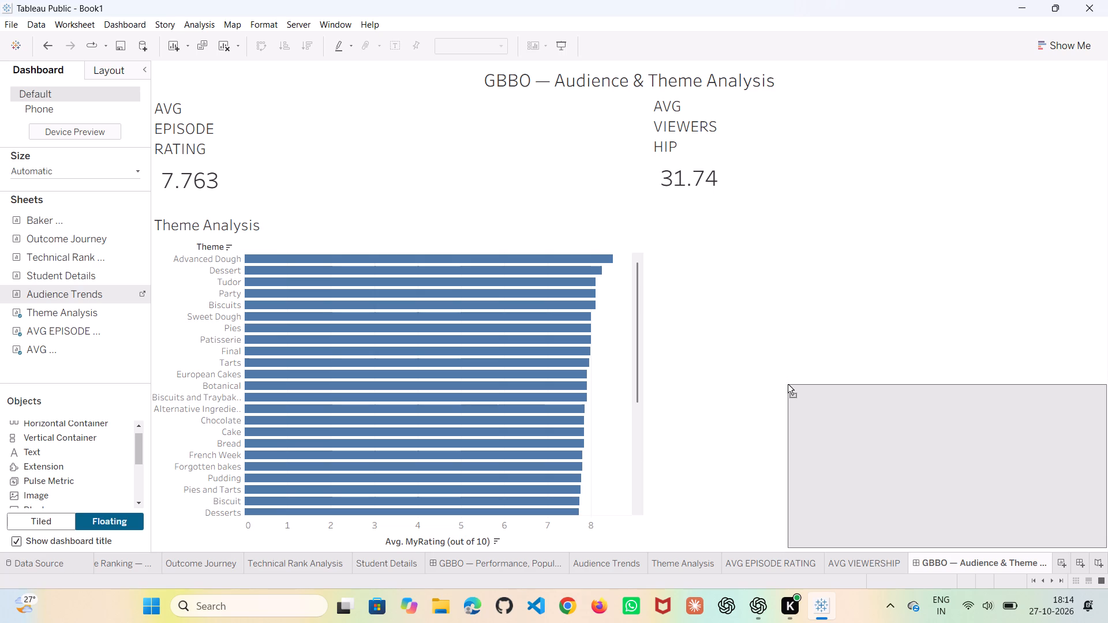
pyautogui.moveTo(788, 384); pyautogui.dragTo(788, 385)
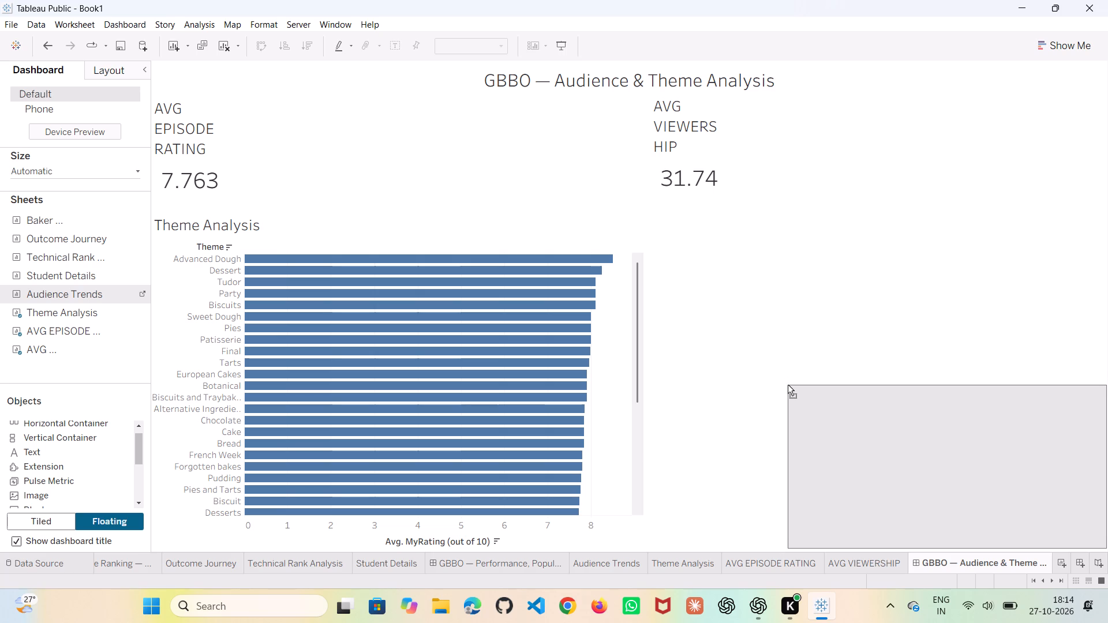
pyautogui.moveTo(788, 385); pyautogui.dragTo(788, 388)
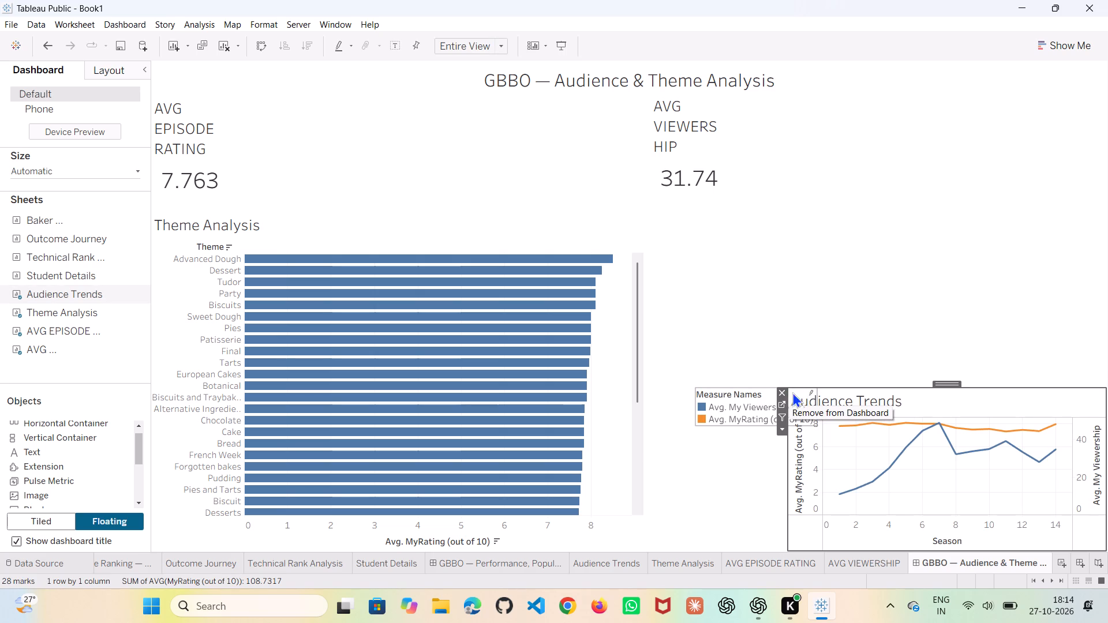
# Remove the Measure Names legend beside the Audience Trends chart from the dashboard.
pyautogui.click(752, 396)
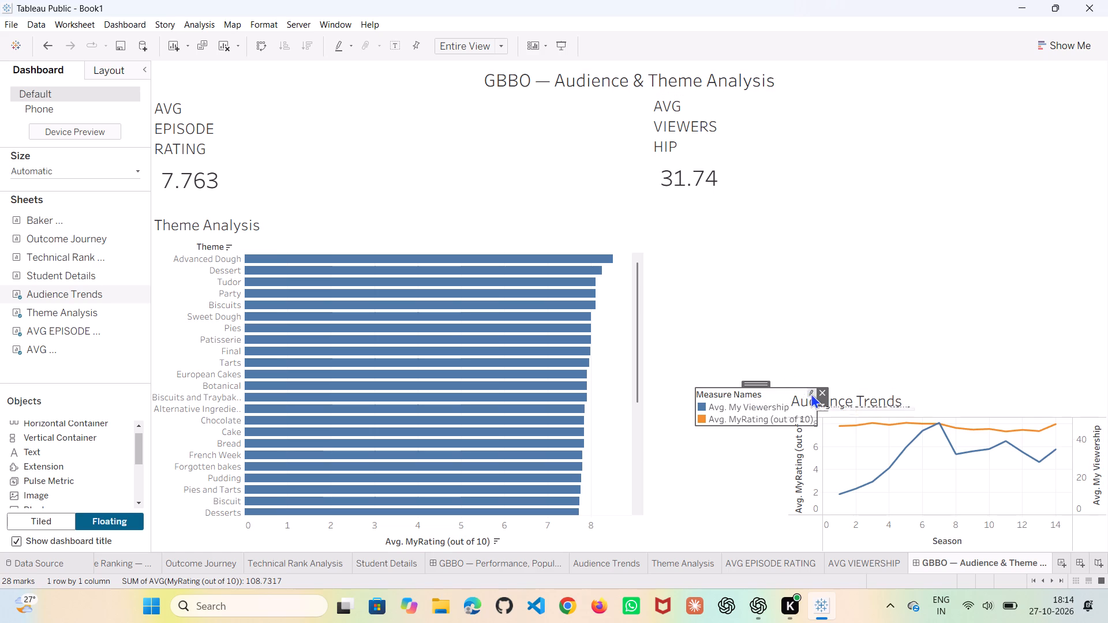
pyautogui.click(821, 392)
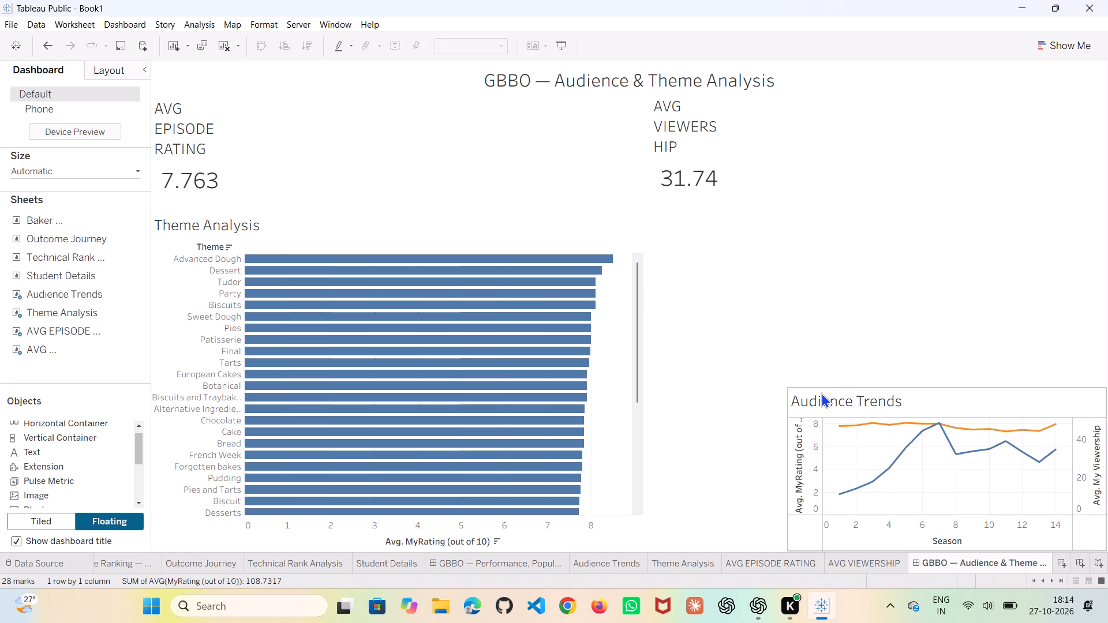
# Enlarge the floating Audience Trends chart from its upper-left corner to meet the Theme Analysis chart and the AVG VIEWERSHIP KPI.
pyautogui.click(811, 411)
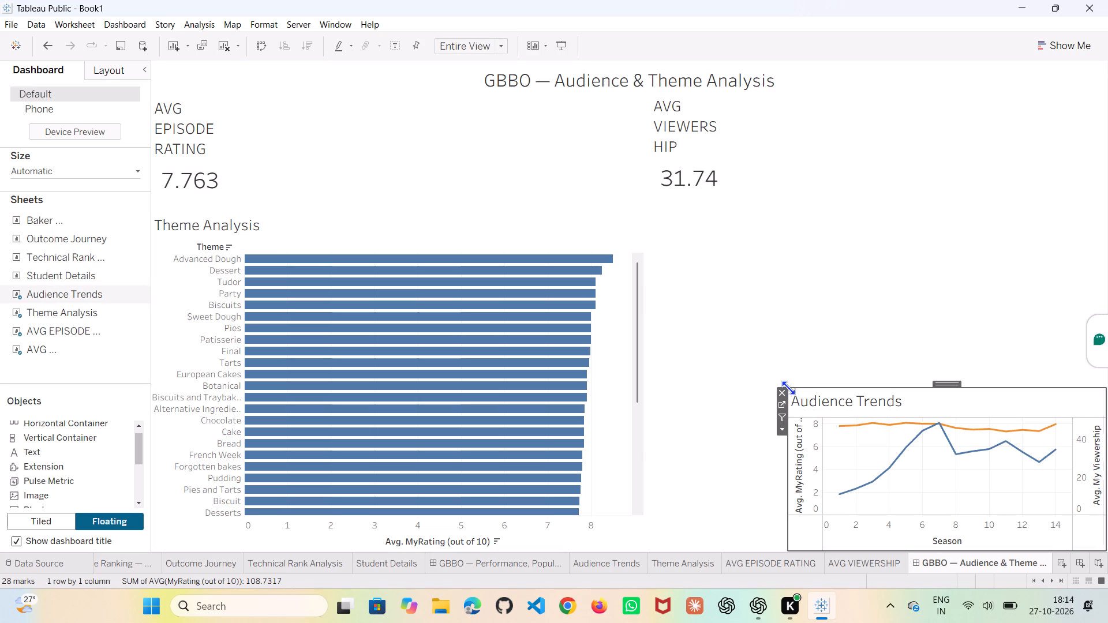
pyautogui.moveTo(789, 387); pyautogui.dragTo(707, 274)
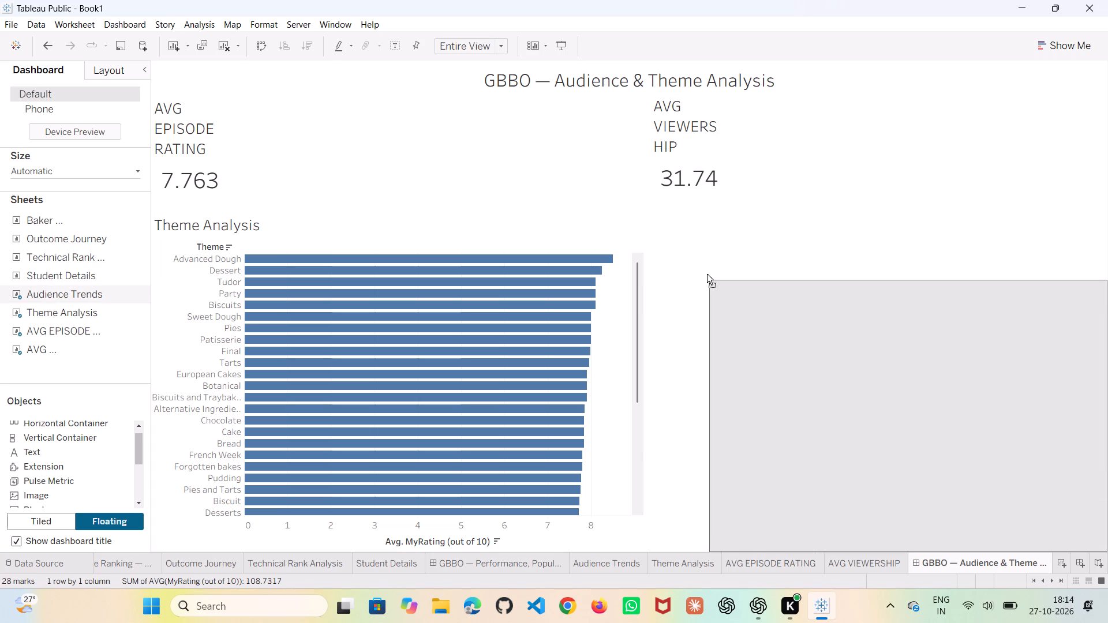
pyautogui.moveTo(707, 274); pyautogui.dragTo(648, 196)
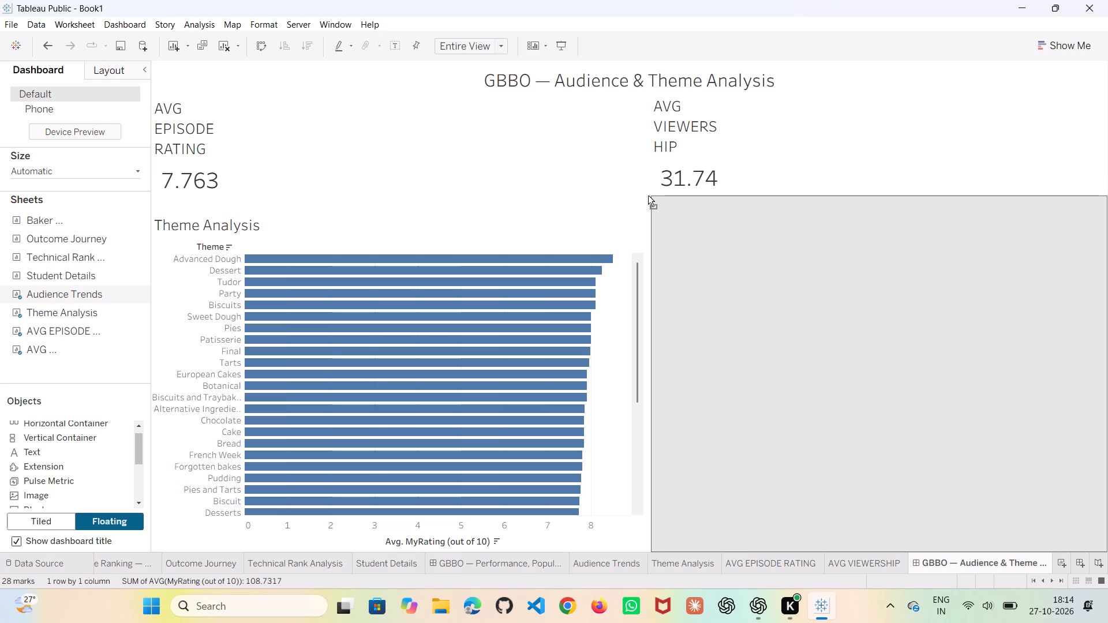
pyautogui.moveTo(648, 196); pyautogui.dragTo(646, 196)
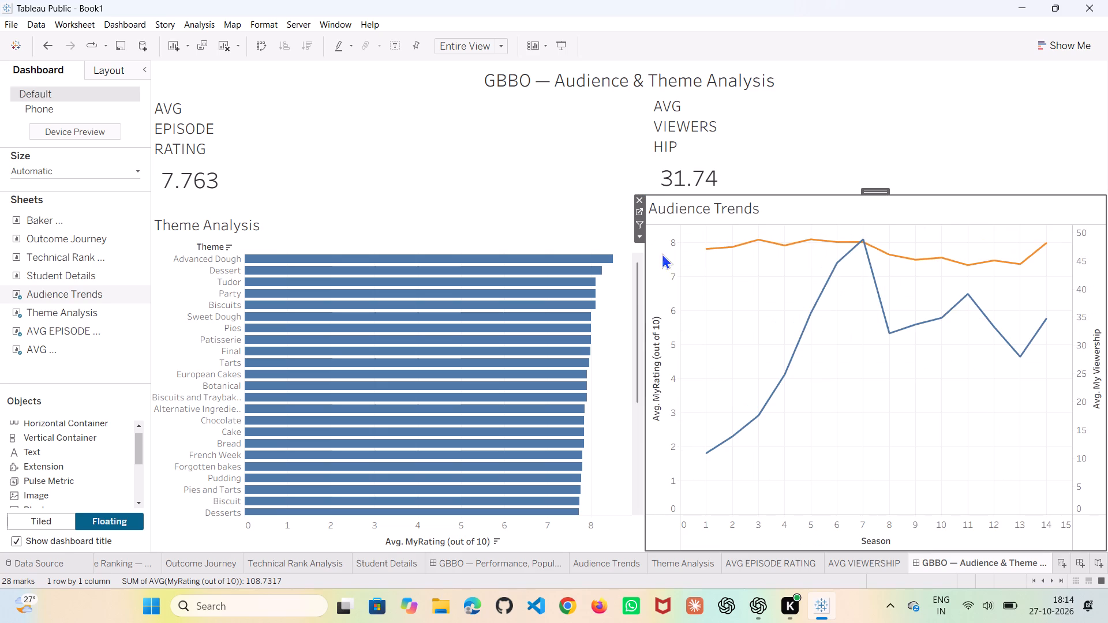
# Raise the upper edge of the Theme Analysis chart to nearly the same level as the Audience Trends chart.
pyautogui.click(476, 220)
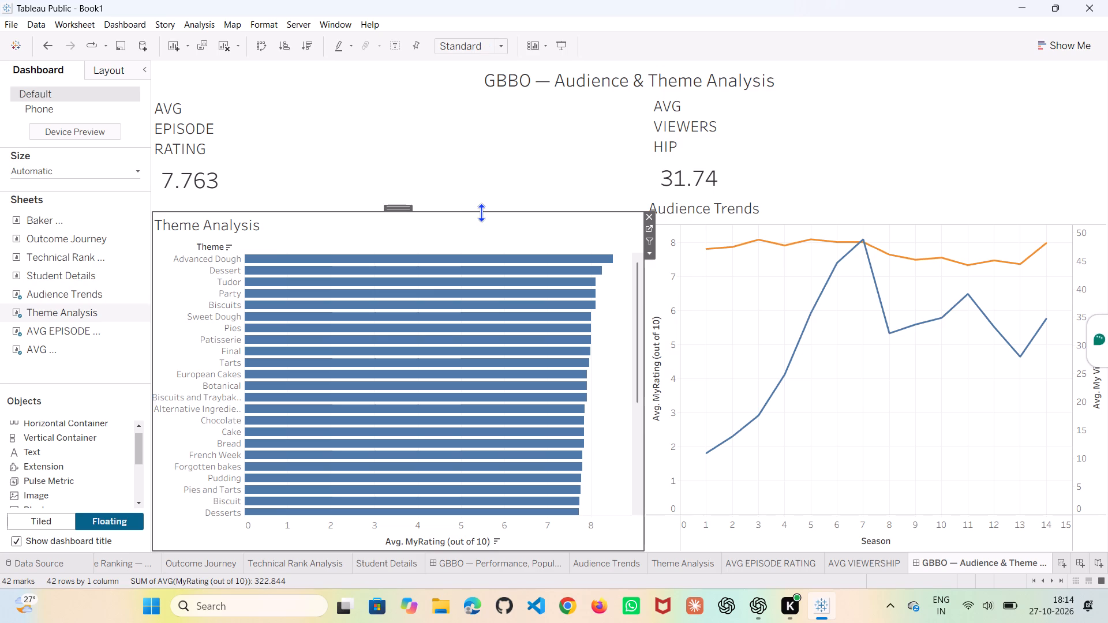
pyautogui.moveTo(481, 212); pyautogui.dragTo(481, 197)
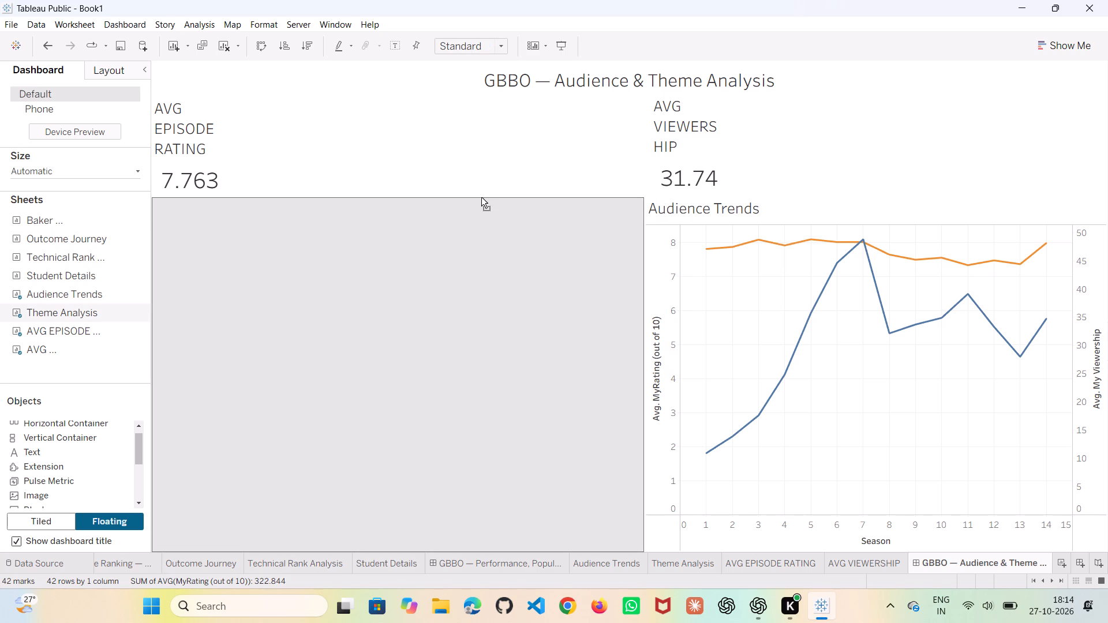
pyautogui.moveTo(481, 197); pyautogui.dragTo(481, 198)
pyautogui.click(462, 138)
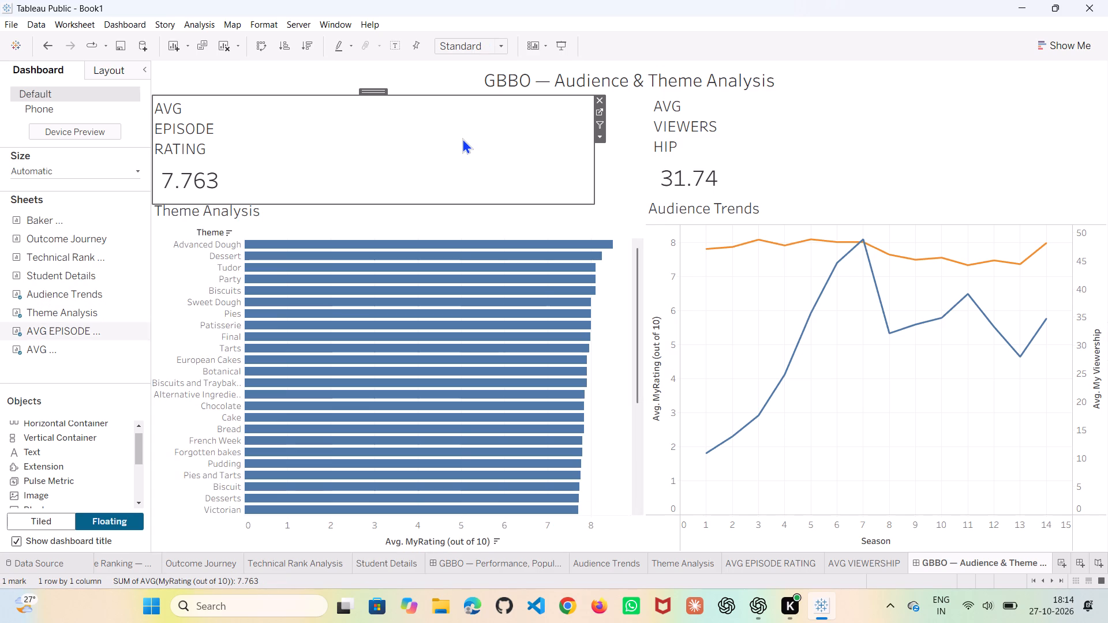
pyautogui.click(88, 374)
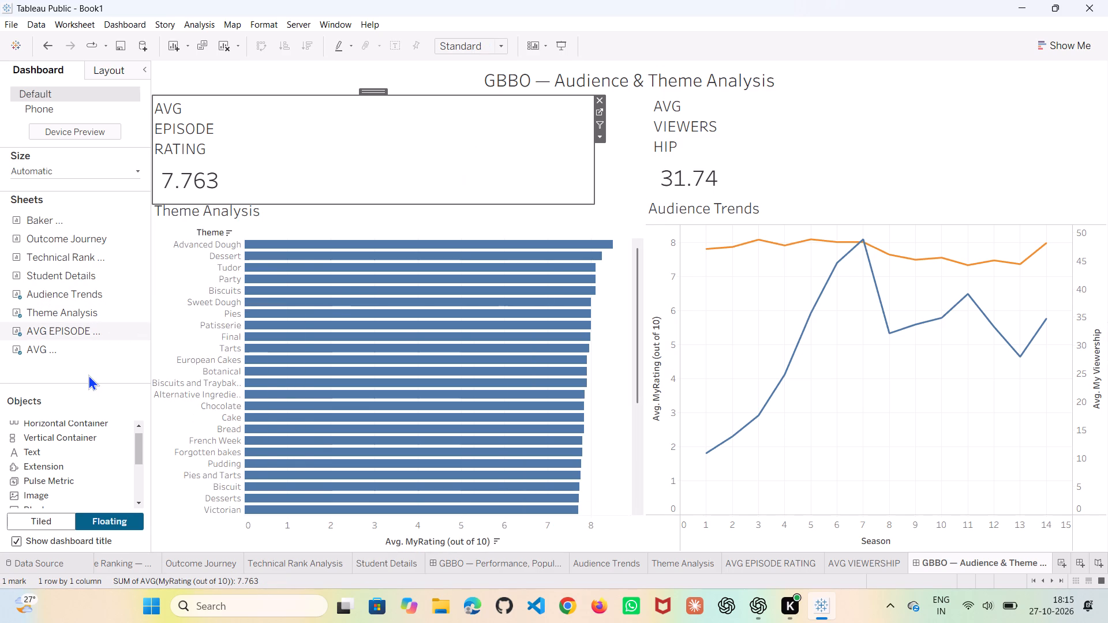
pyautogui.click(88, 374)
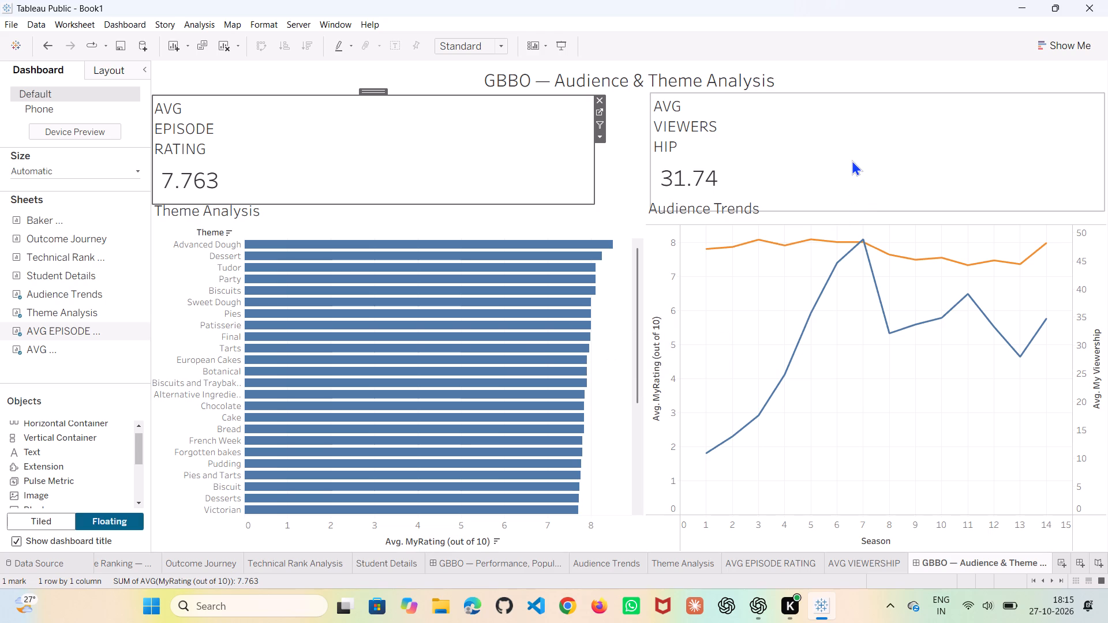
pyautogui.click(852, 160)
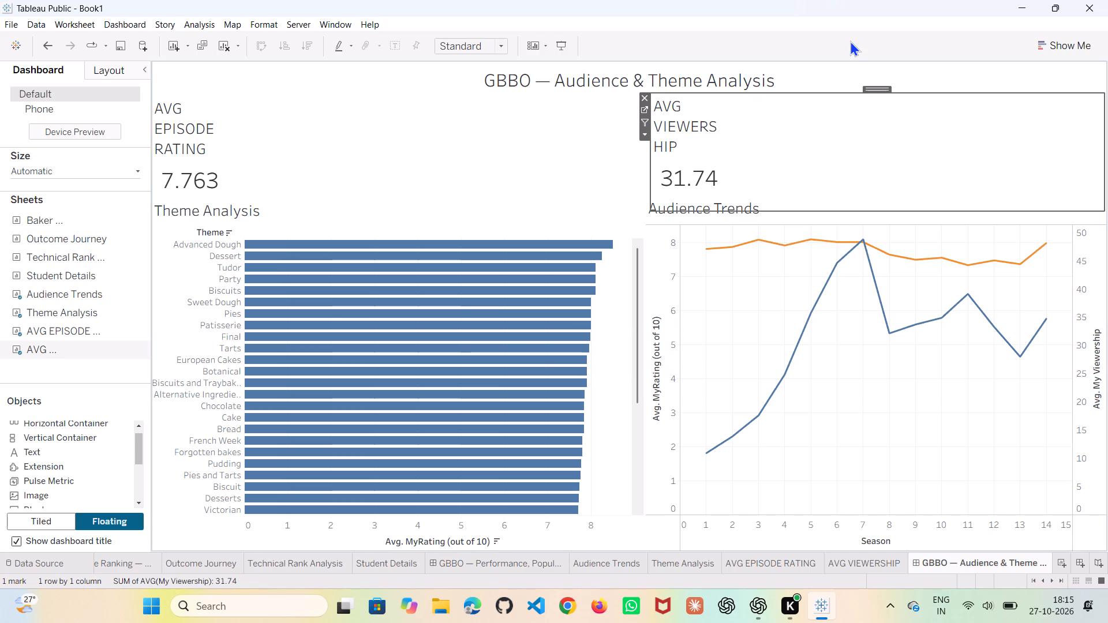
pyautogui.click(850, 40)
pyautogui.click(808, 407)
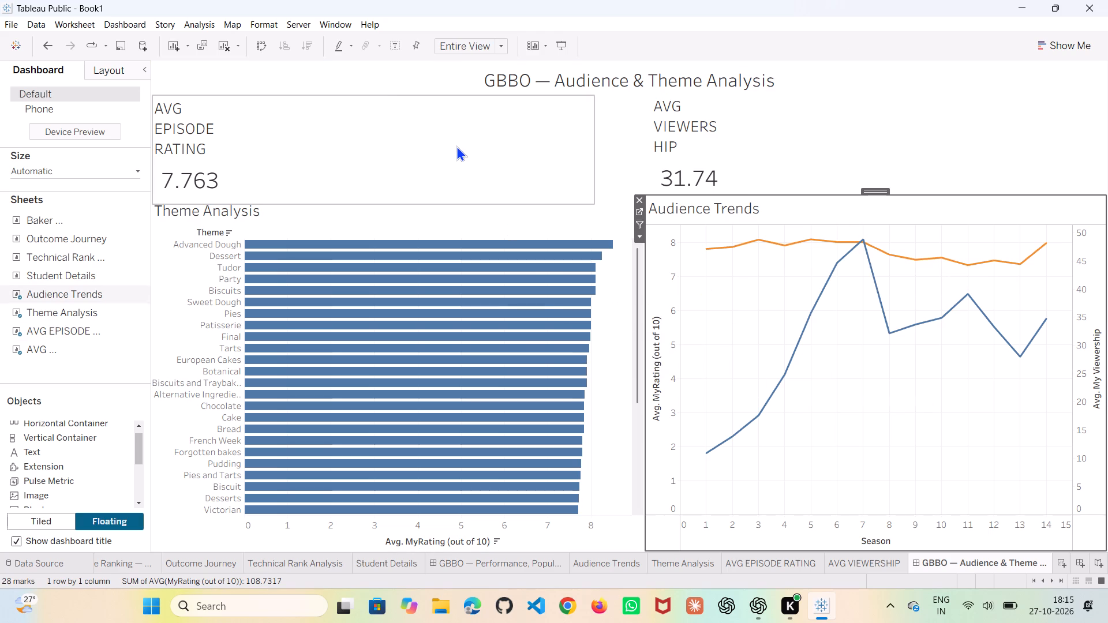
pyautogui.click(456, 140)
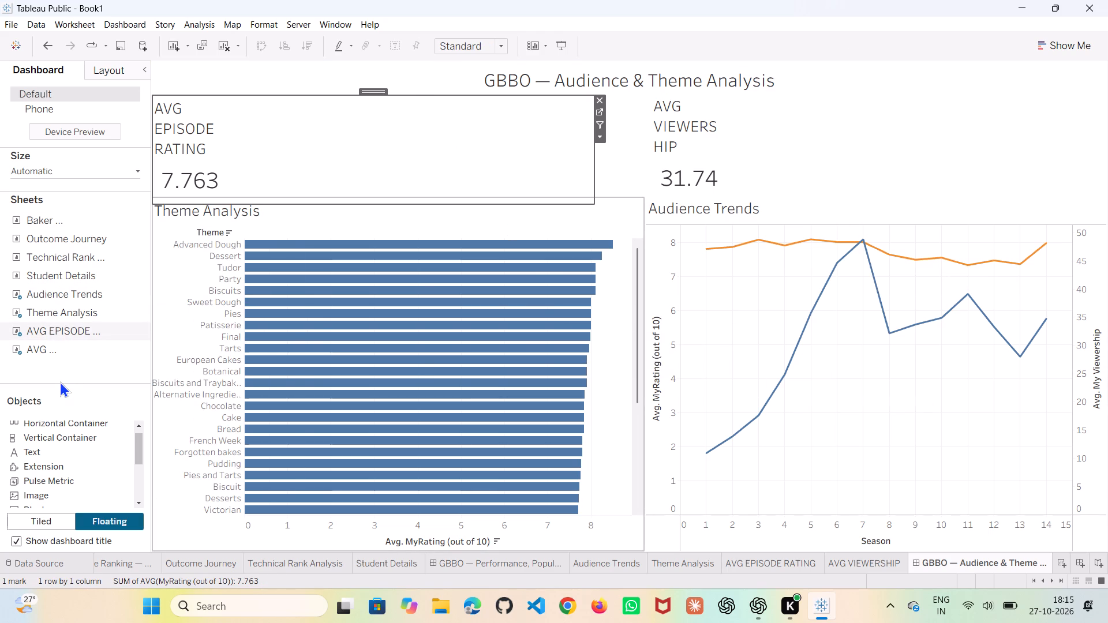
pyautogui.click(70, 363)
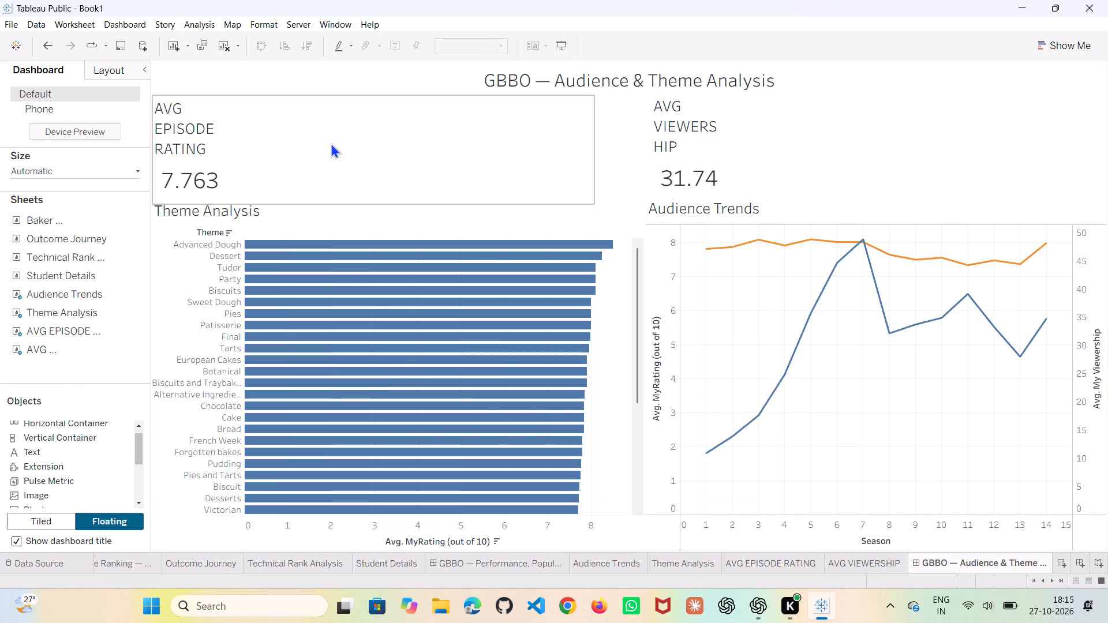
pyautogui.press('Print')
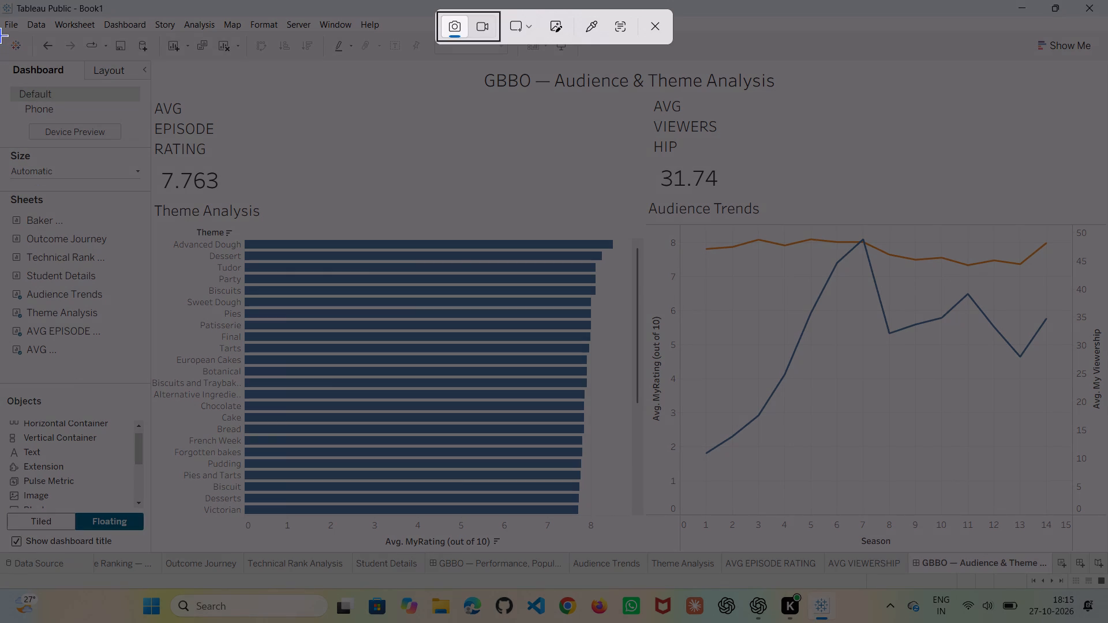
pyautogui.moveTo(0, 33); pyautogui.dragTo(977, 609)
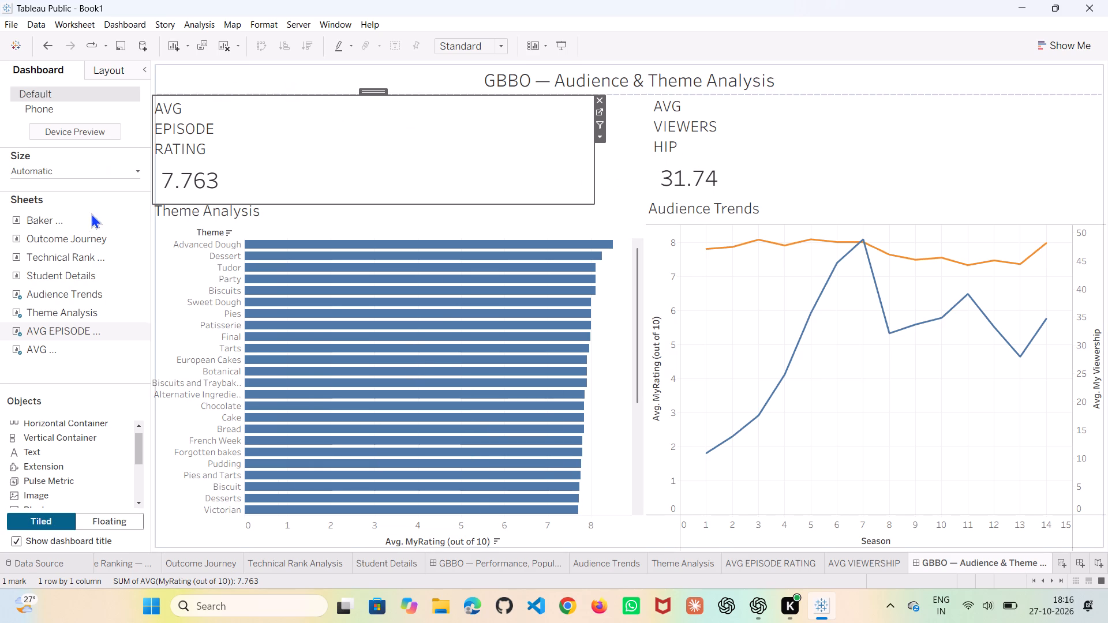
pyautogui.click(65, 369)
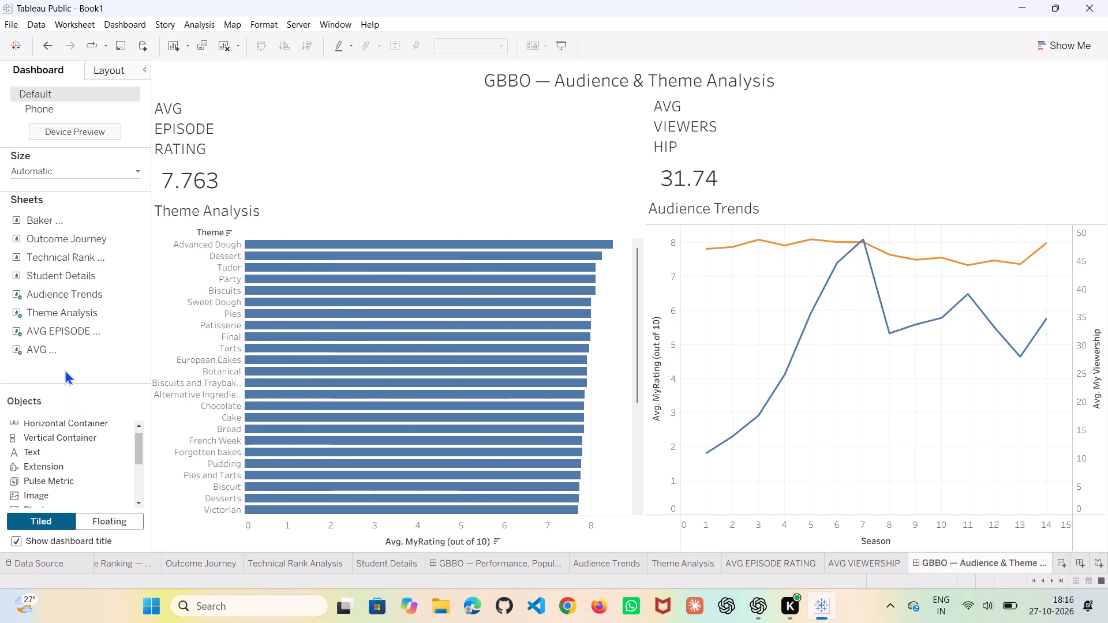
# Open the AVG EPISODE RATING worksheet from its KPI on the dashboard.
pyautogui.click(315, 140)
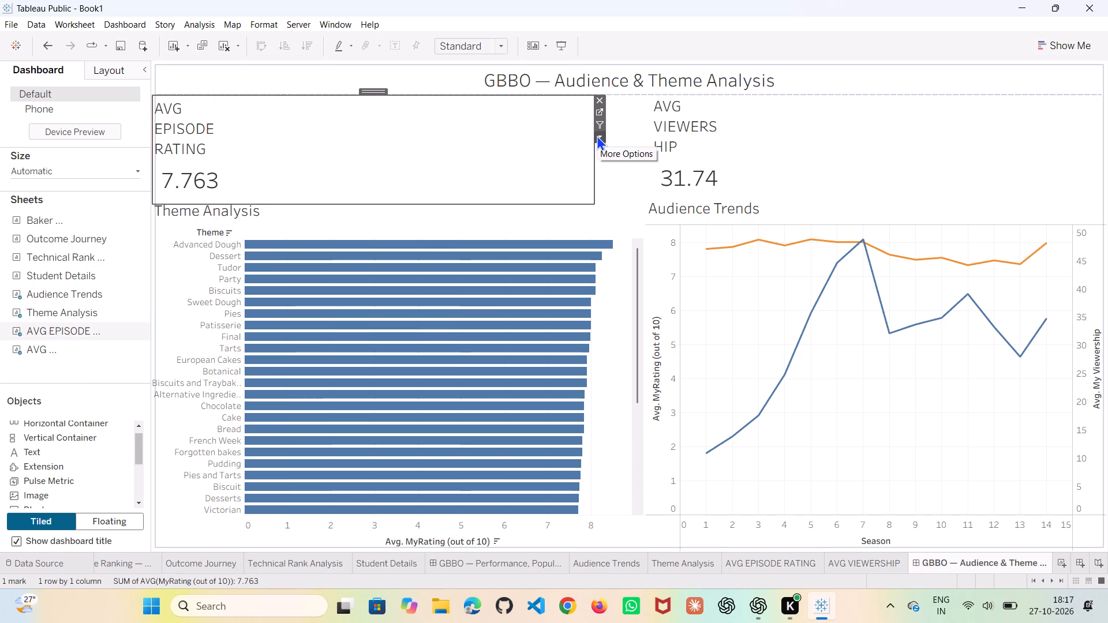
pyautogui.click(597, 135)
pyautogui.click(621, 148)
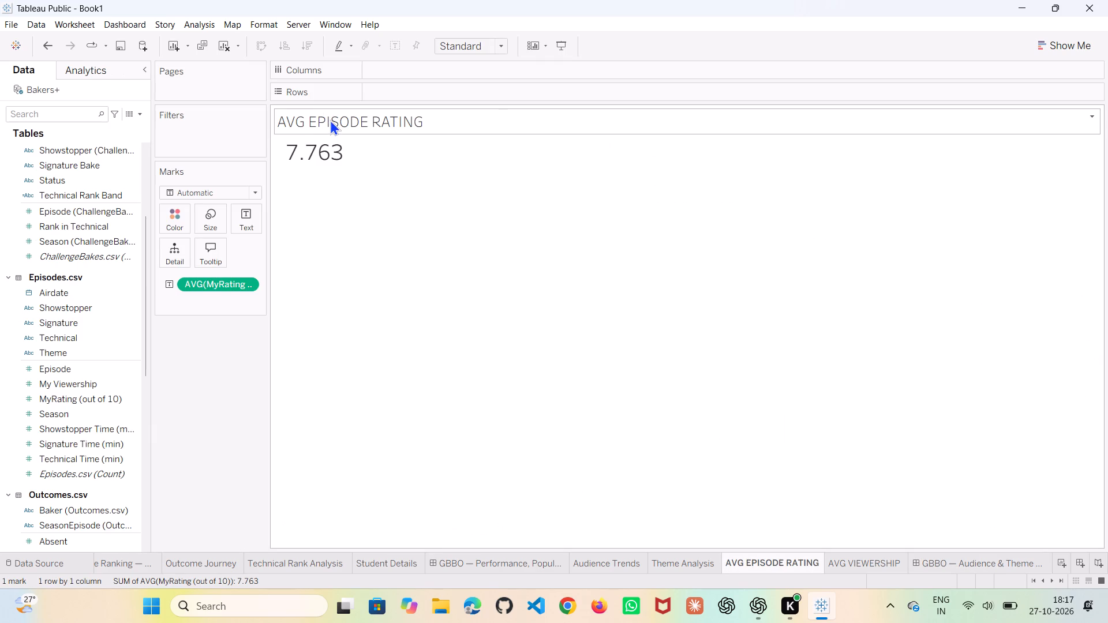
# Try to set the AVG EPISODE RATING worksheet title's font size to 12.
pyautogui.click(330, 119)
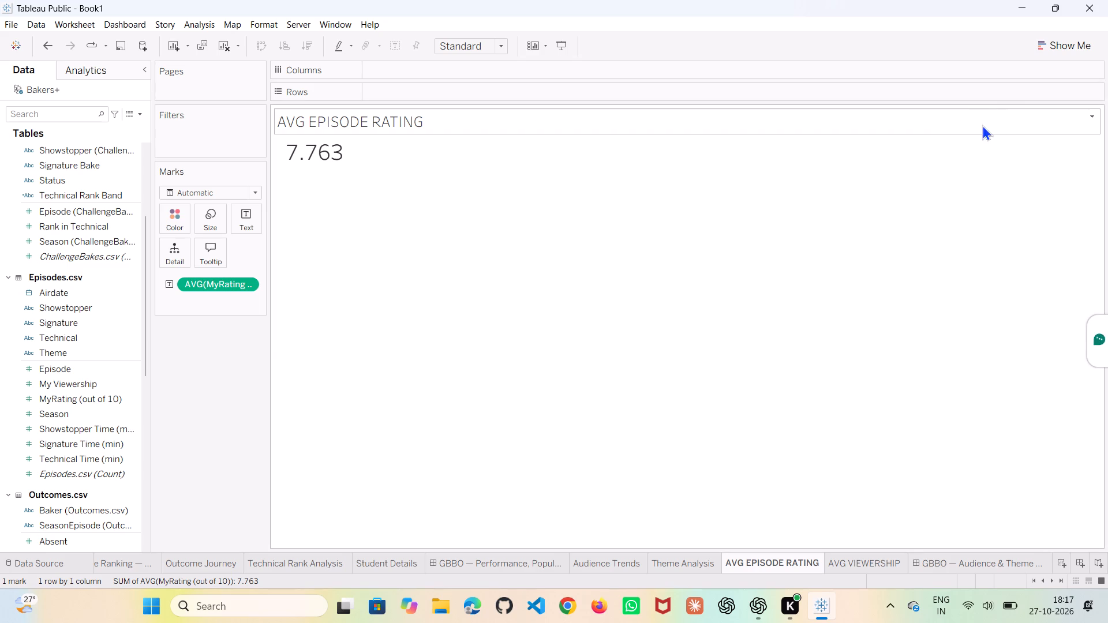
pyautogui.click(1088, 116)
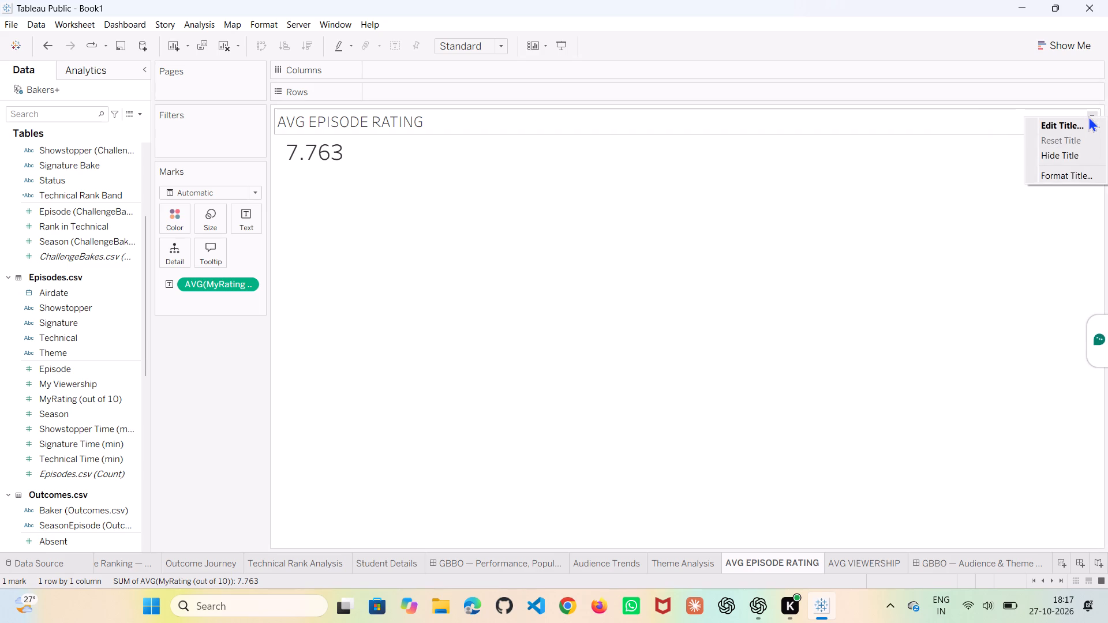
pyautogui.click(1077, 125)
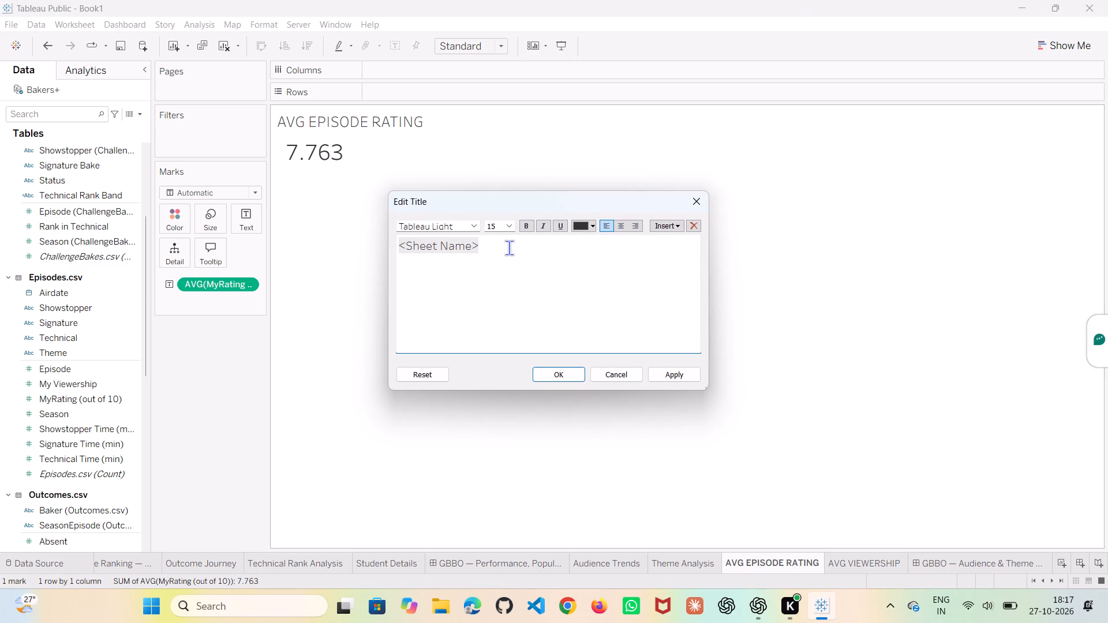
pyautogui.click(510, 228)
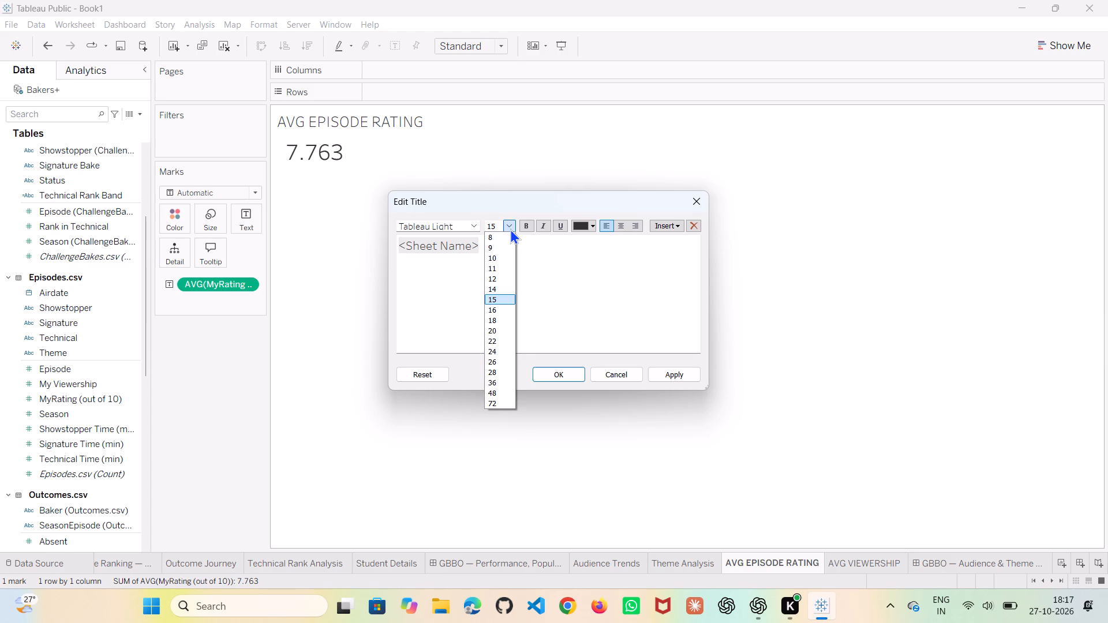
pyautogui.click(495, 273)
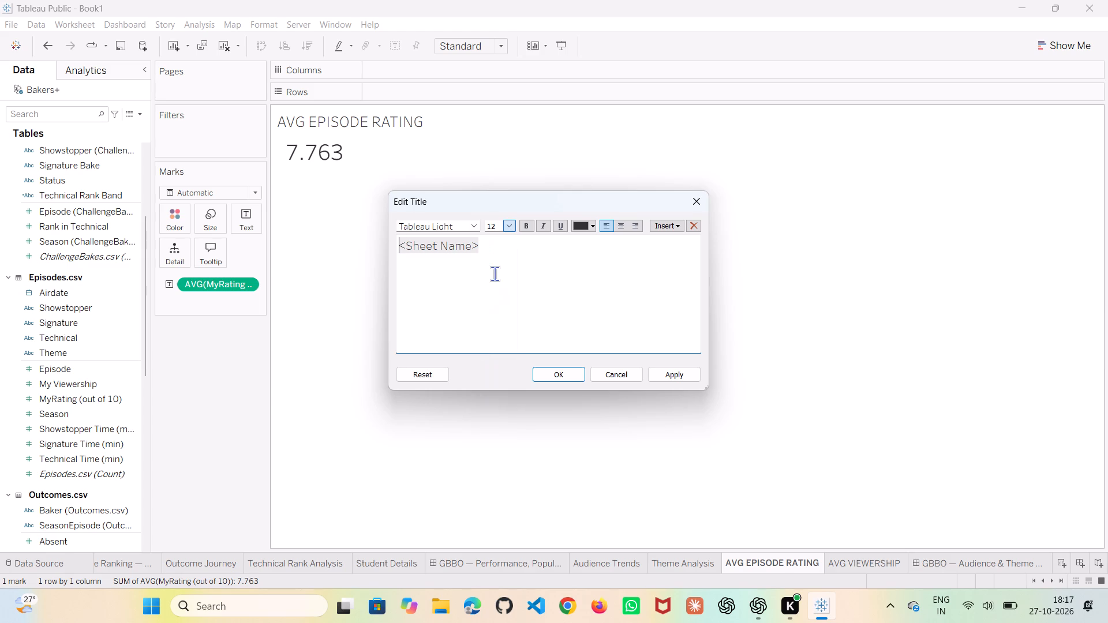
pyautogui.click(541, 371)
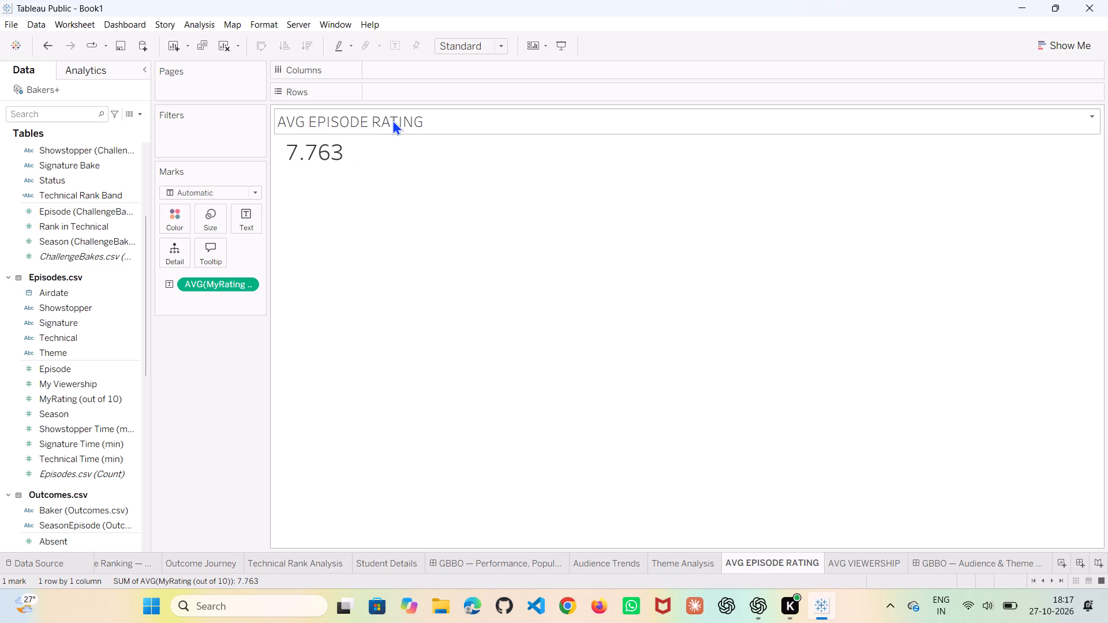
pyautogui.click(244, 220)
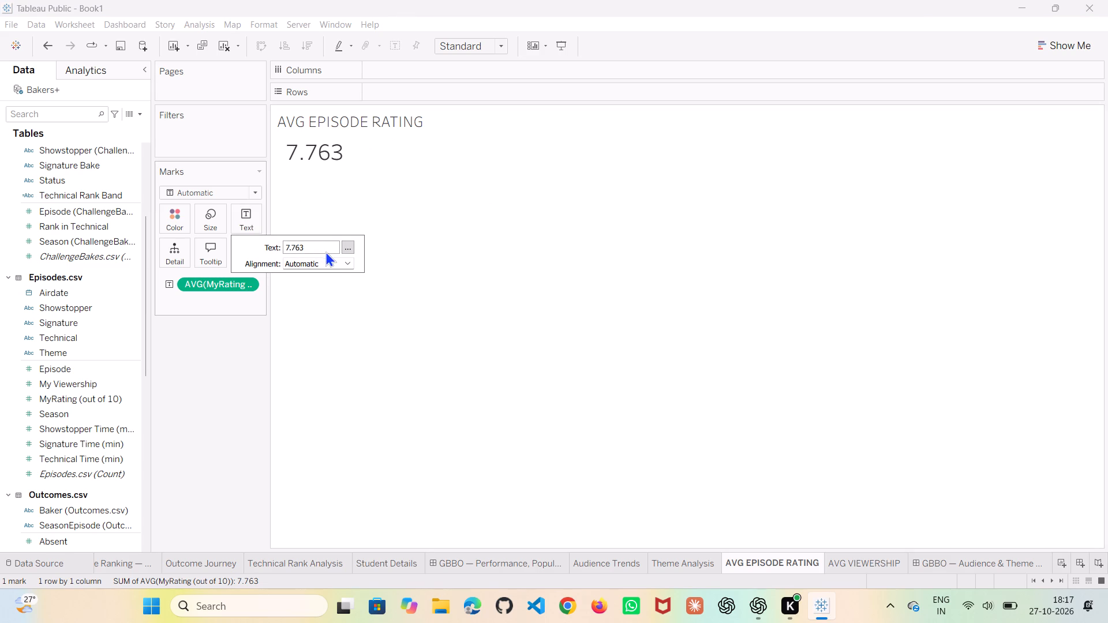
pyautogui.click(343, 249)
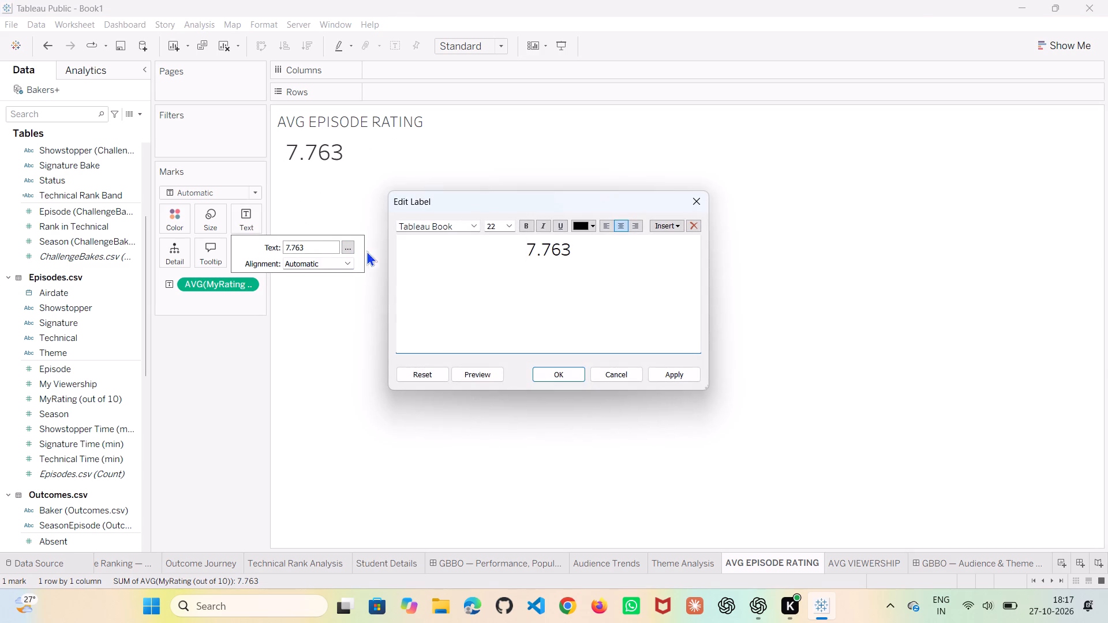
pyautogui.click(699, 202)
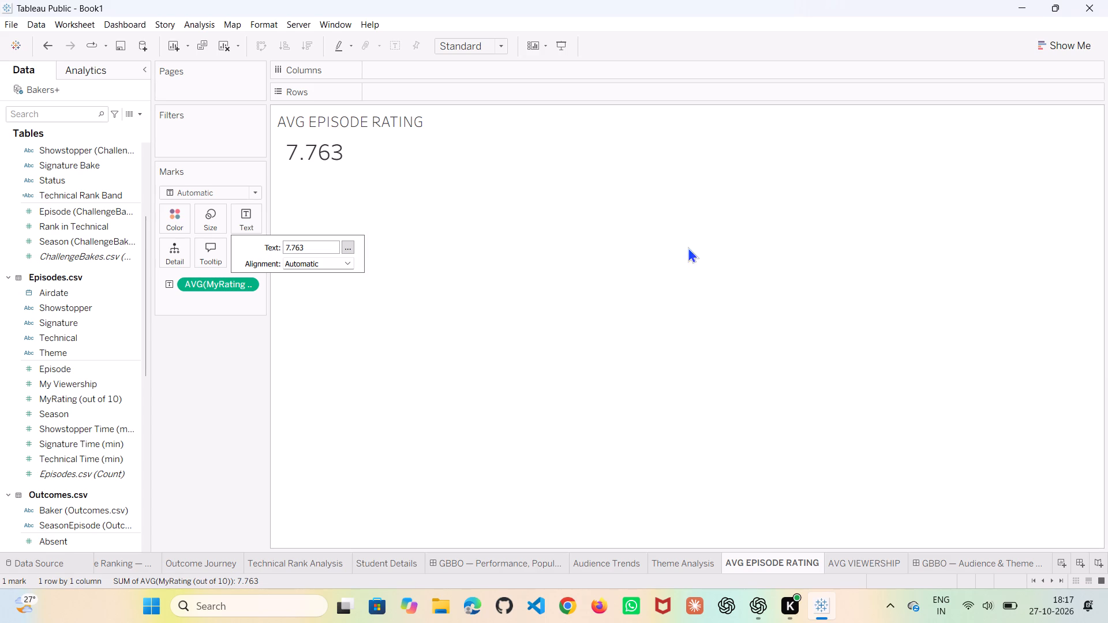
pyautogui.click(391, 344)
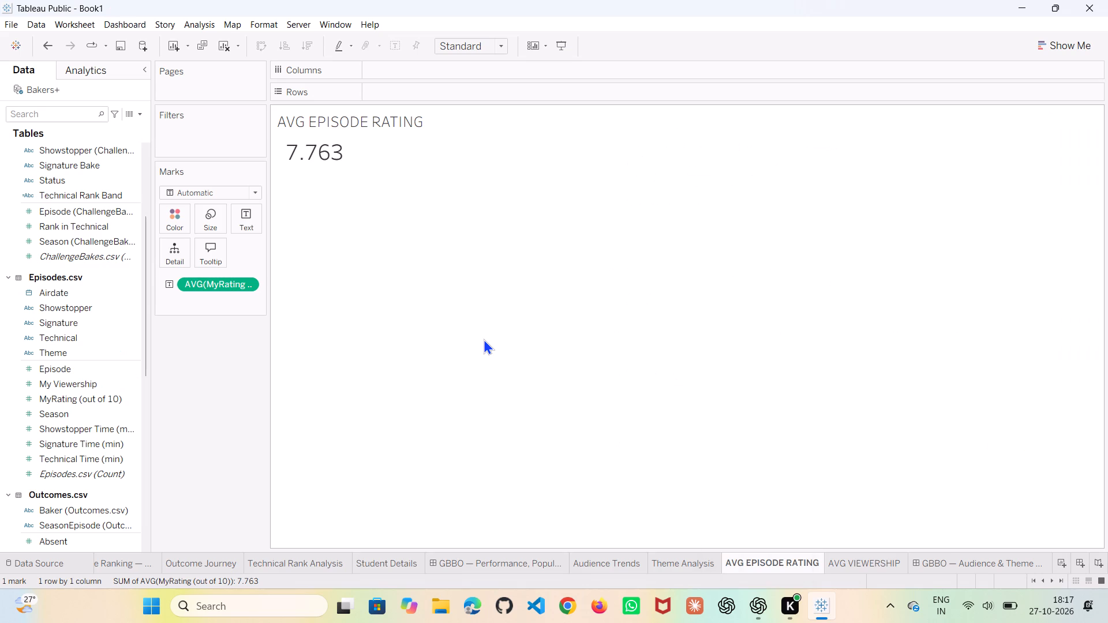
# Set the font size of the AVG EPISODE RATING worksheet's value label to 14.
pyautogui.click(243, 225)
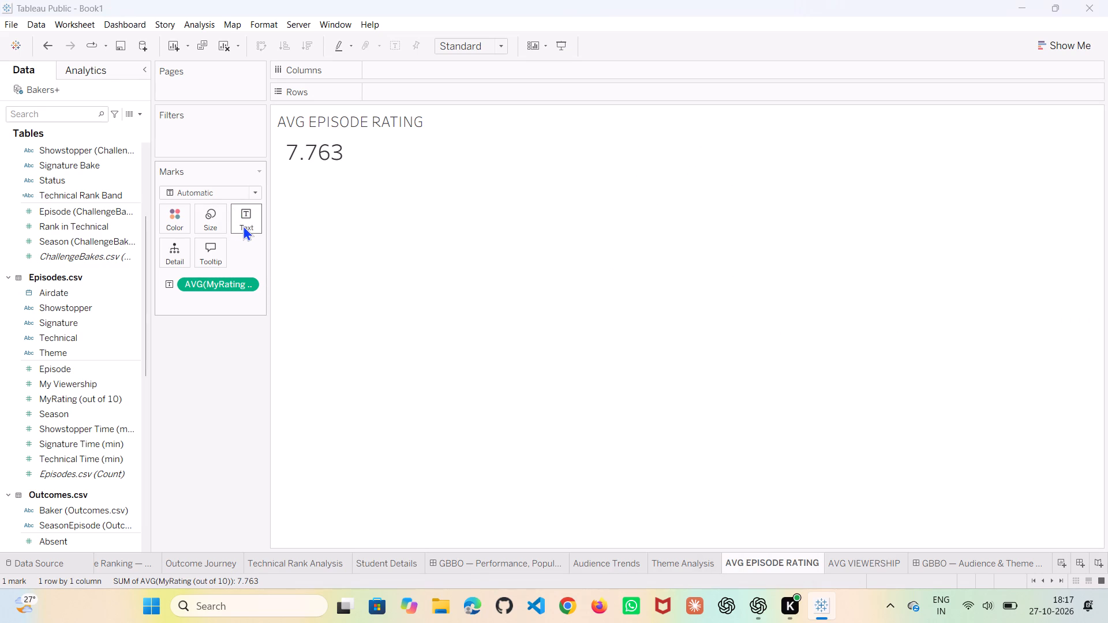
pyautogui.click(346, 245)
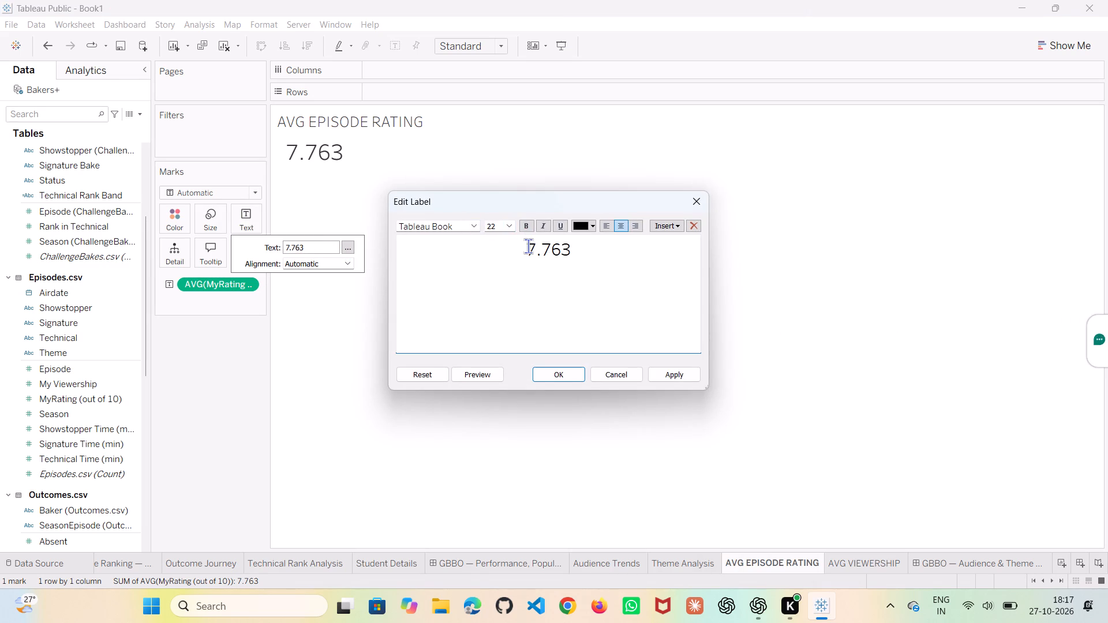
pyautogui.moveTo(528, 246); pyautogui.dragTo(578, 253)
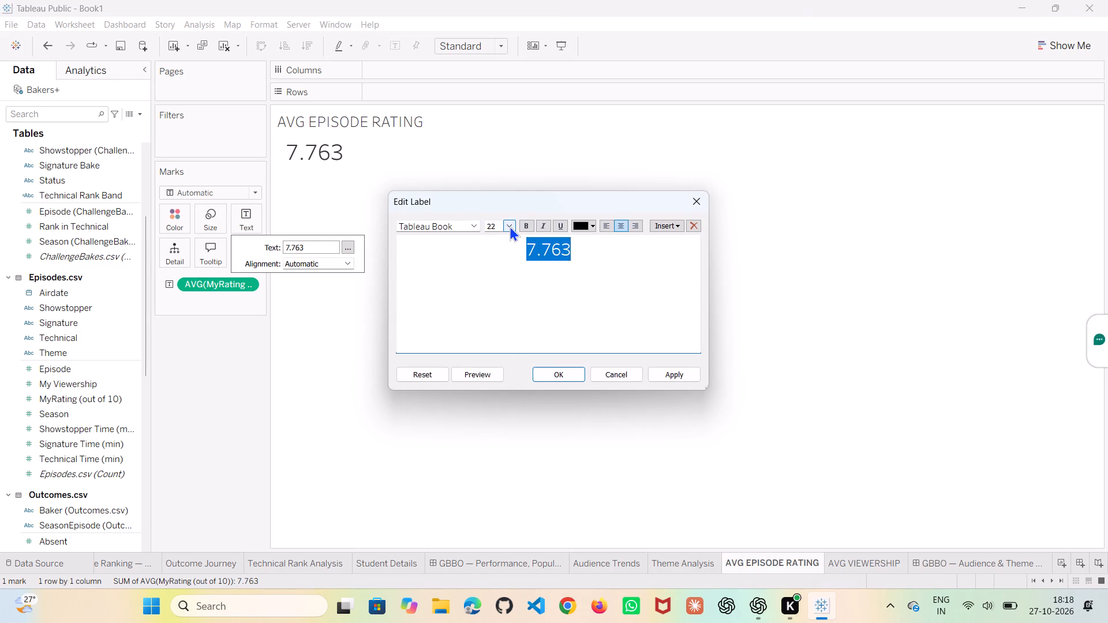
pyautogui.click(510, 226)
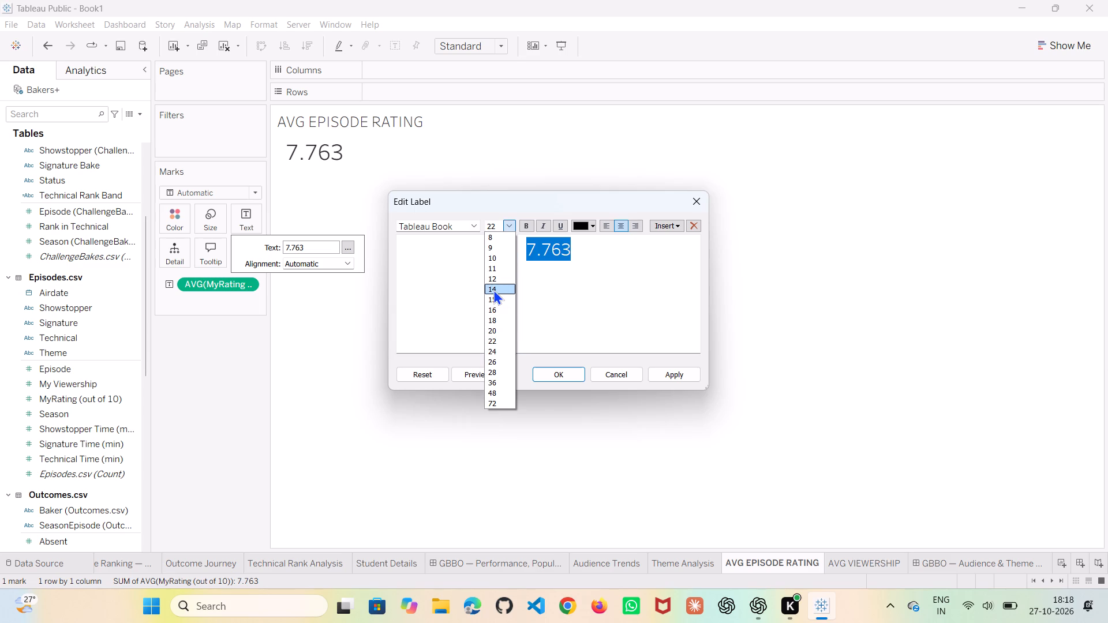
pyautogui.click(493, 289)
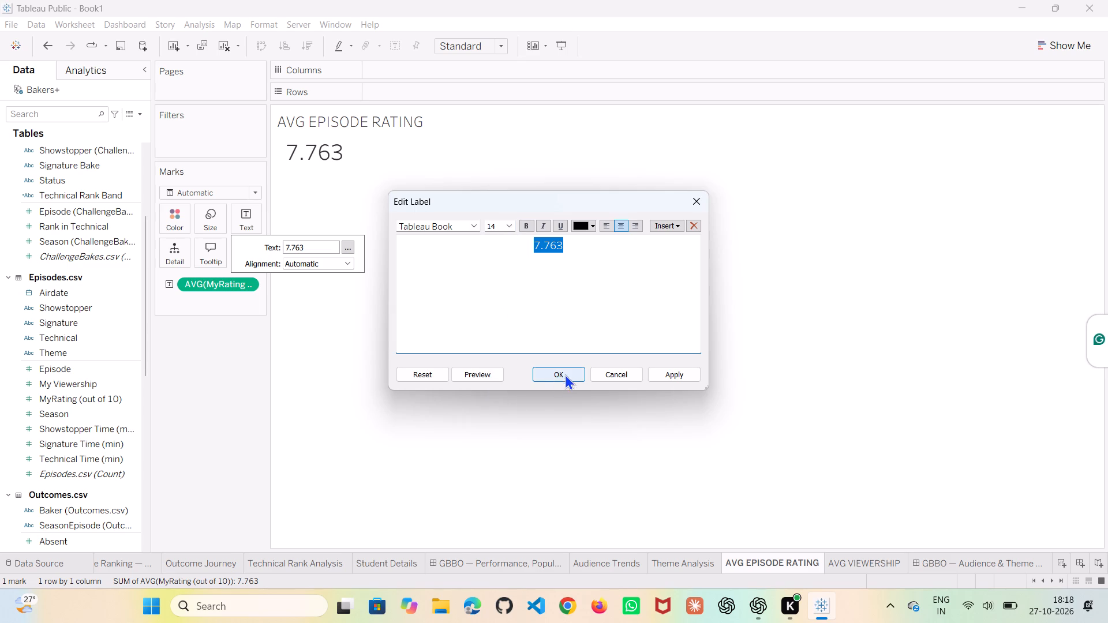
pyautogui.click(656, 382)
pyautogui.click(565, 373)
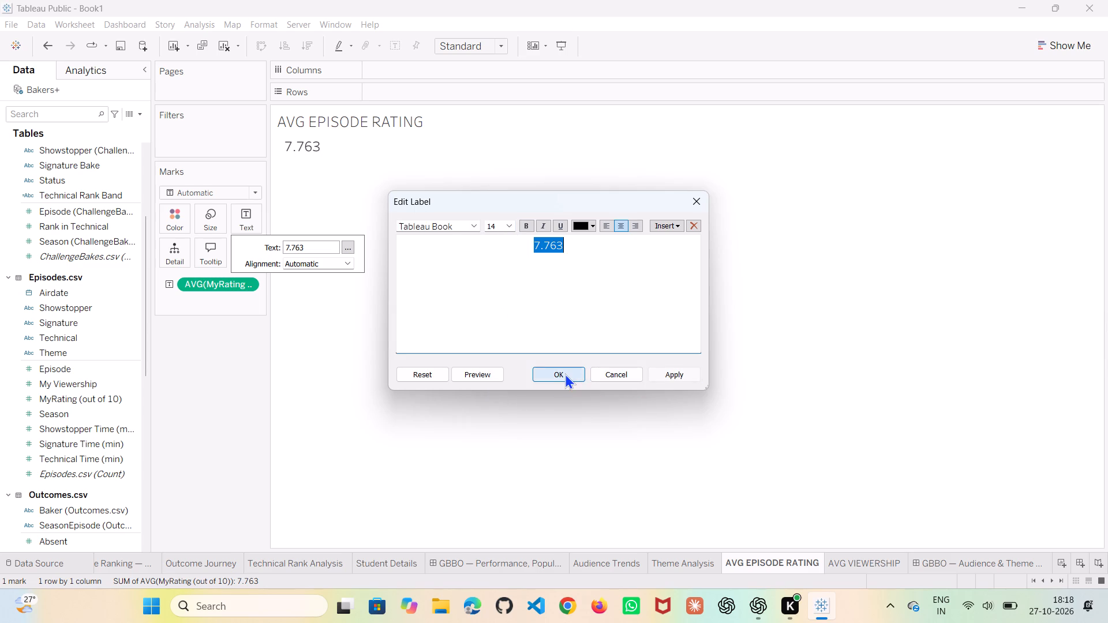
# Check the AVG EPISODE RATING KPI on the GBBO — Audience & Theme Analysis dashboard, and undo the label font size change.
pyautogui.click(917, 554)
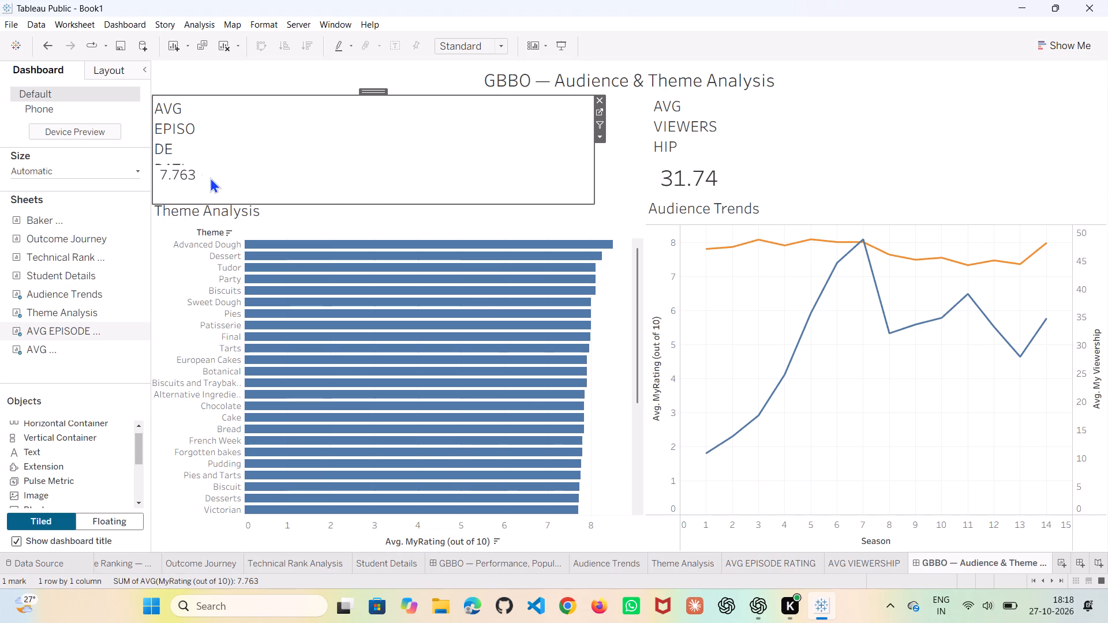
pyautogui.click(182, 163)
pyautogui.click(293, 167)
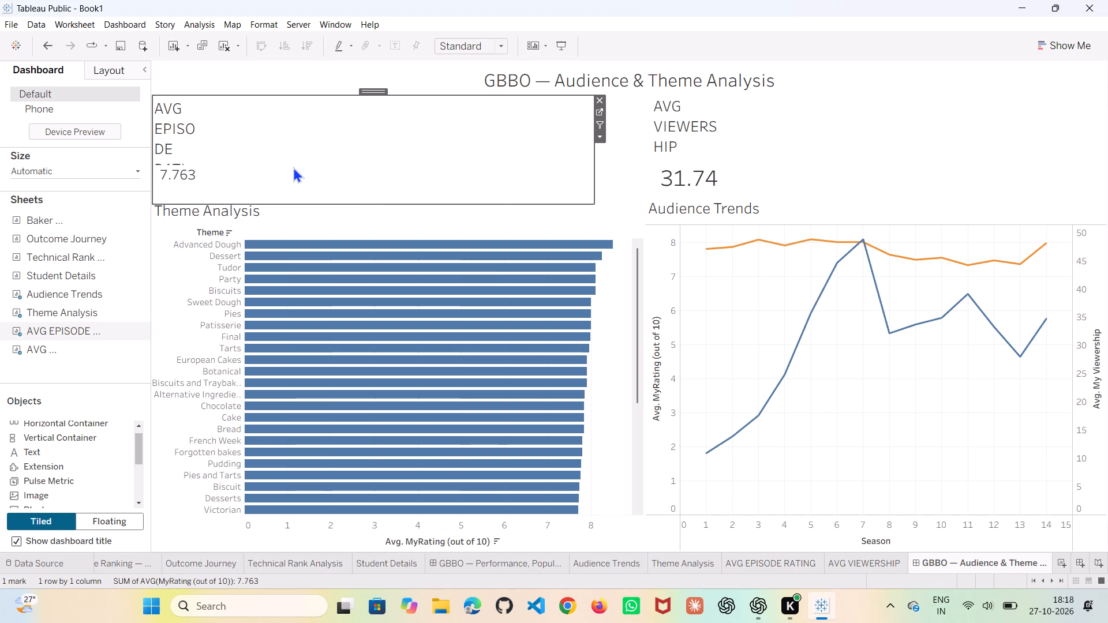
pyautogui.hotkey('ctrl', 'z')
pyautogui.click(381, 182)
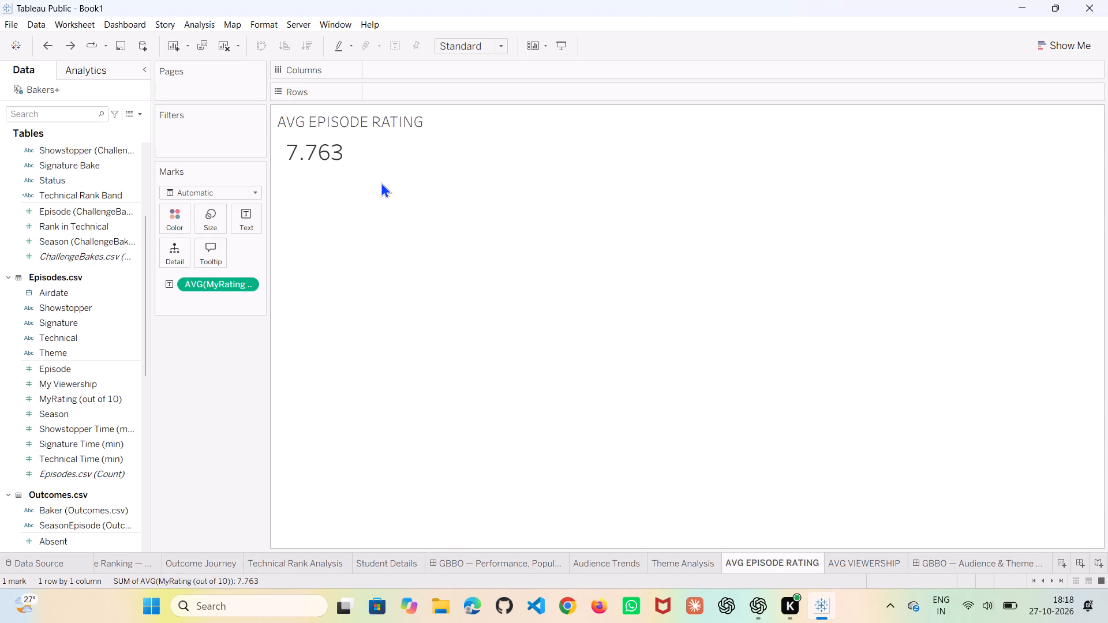
# On the GBBO — Audience & Theme Analysis dashboard, widen the AVG EPISODE RATING KPI nearly to the AVG VIEWERSHIP KPI and make it slightly shorter.
pyautogui.click(960, 564)
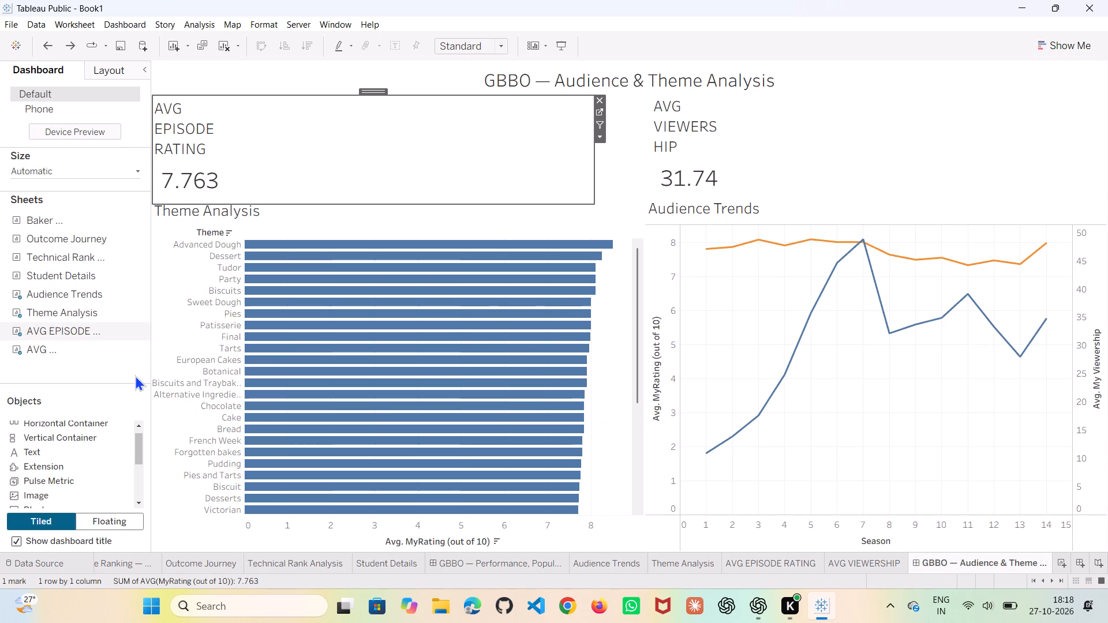
pyautogui.click(103, 377)
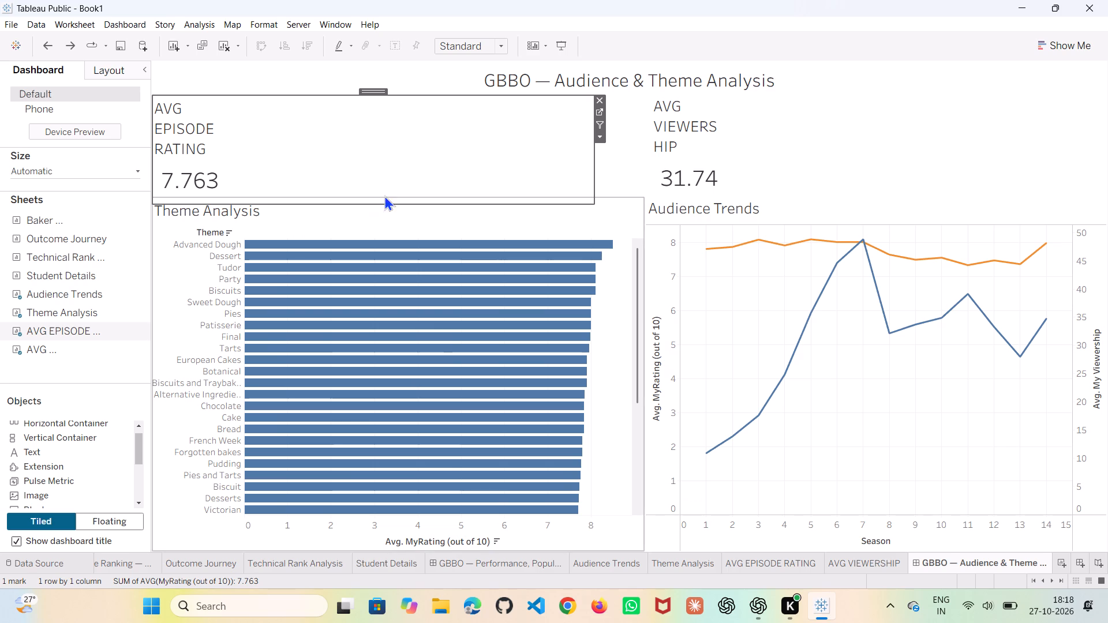
pyautogui.moveTo(593, 168); pyautogui.dragTo(615, 168)
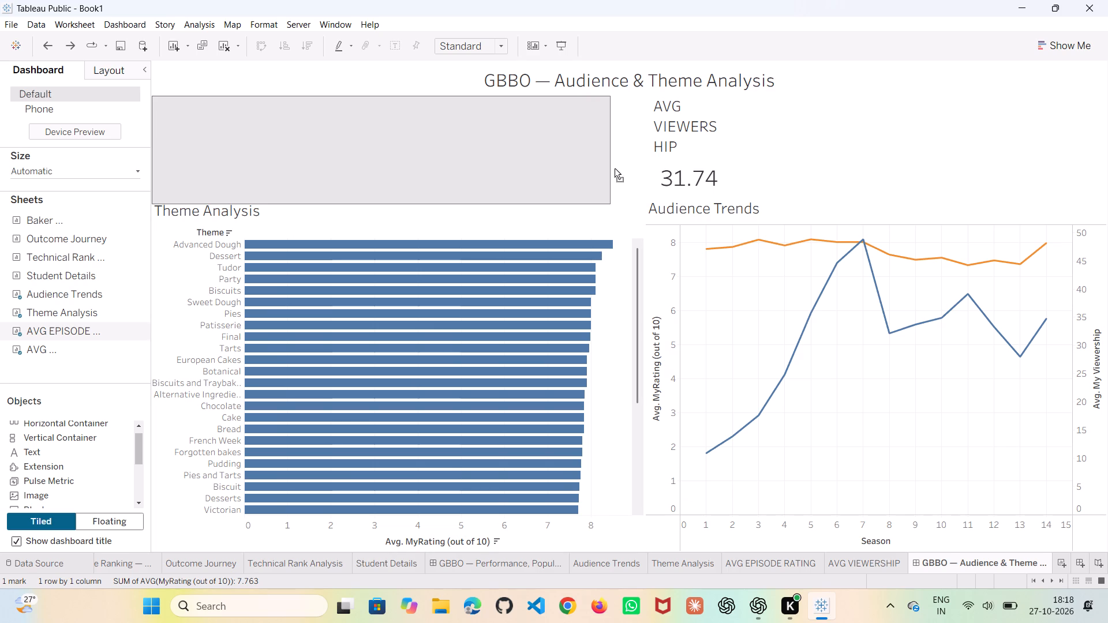
pyautogui.moveTo(615, 168); pyautogui.dragTo(635, 168)
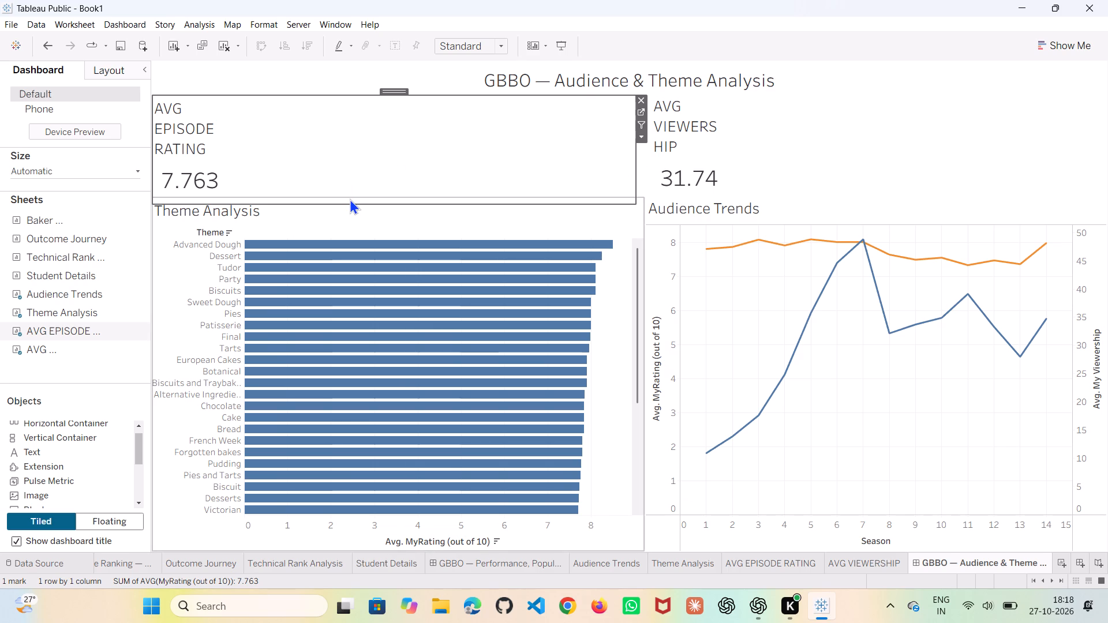
pyautogui.moveTo(353, 202); pyautogui.dragTo(346, 144)
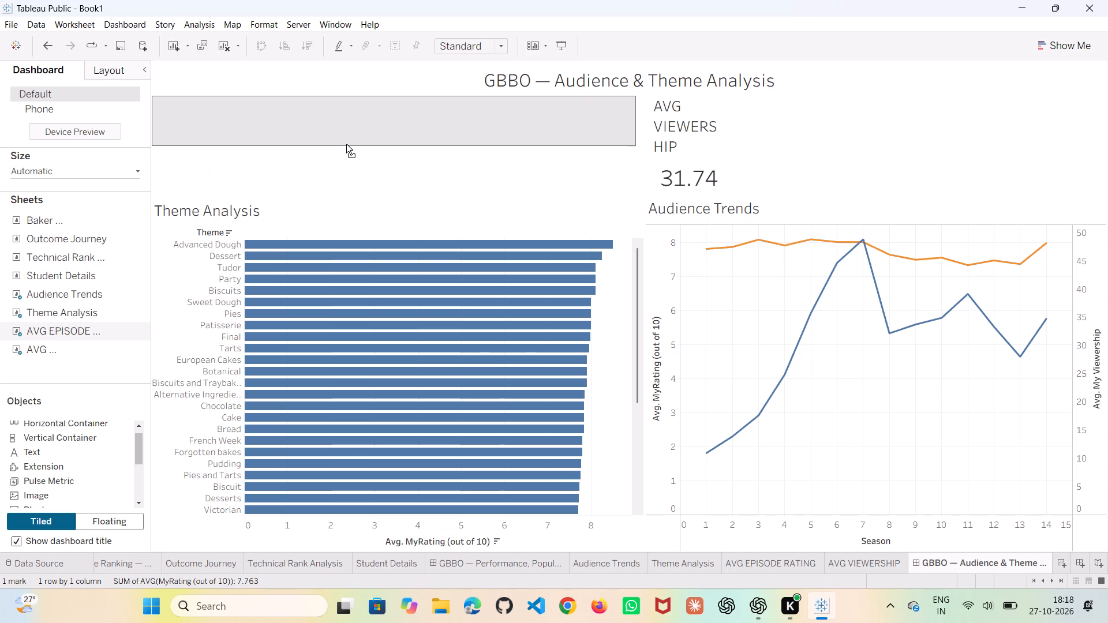
pyautogui.moveTo(346, 144); pyautogui.dragTo(346, 144)
pyautogui.moveTo(346, 144); pyautogui.dragTo(350, 190)
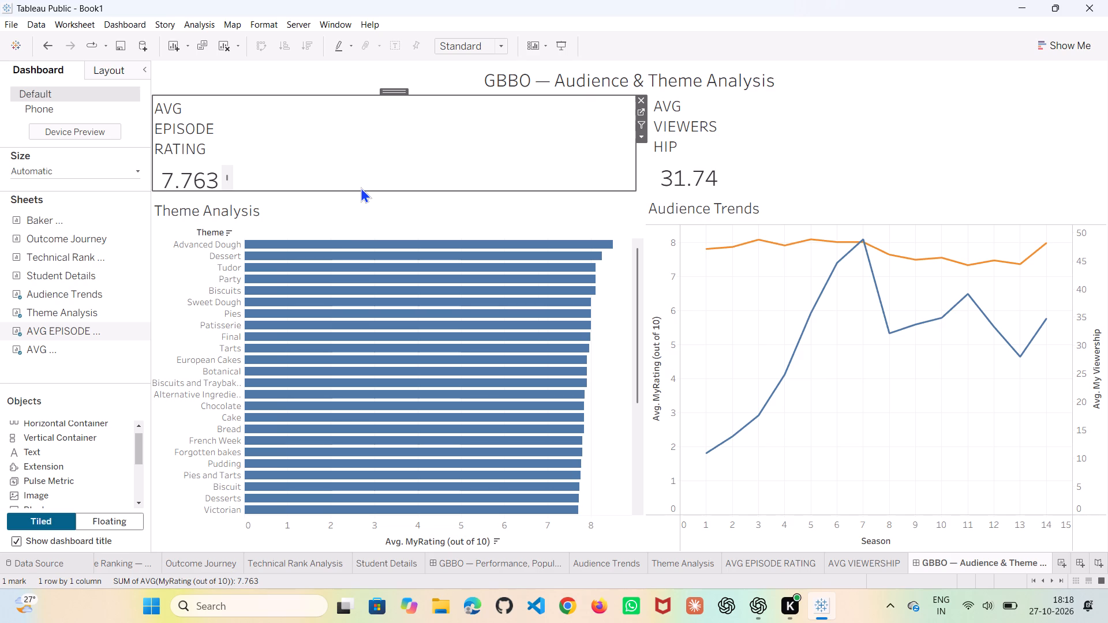
pyautogui.moveTo(360, 190); pyautogui.dragTo(363, 200)
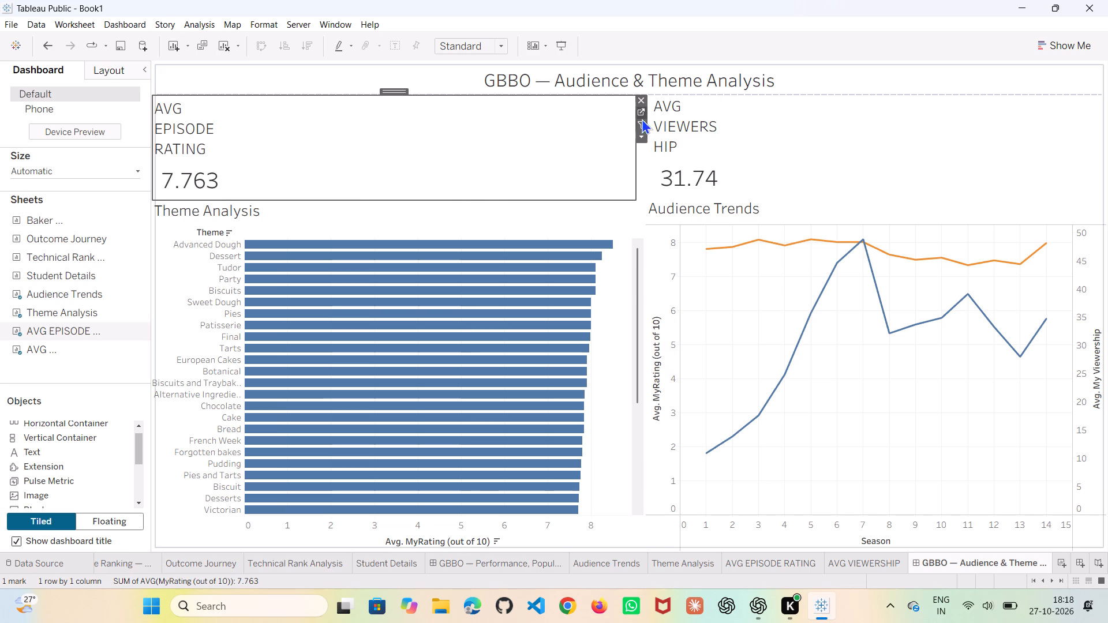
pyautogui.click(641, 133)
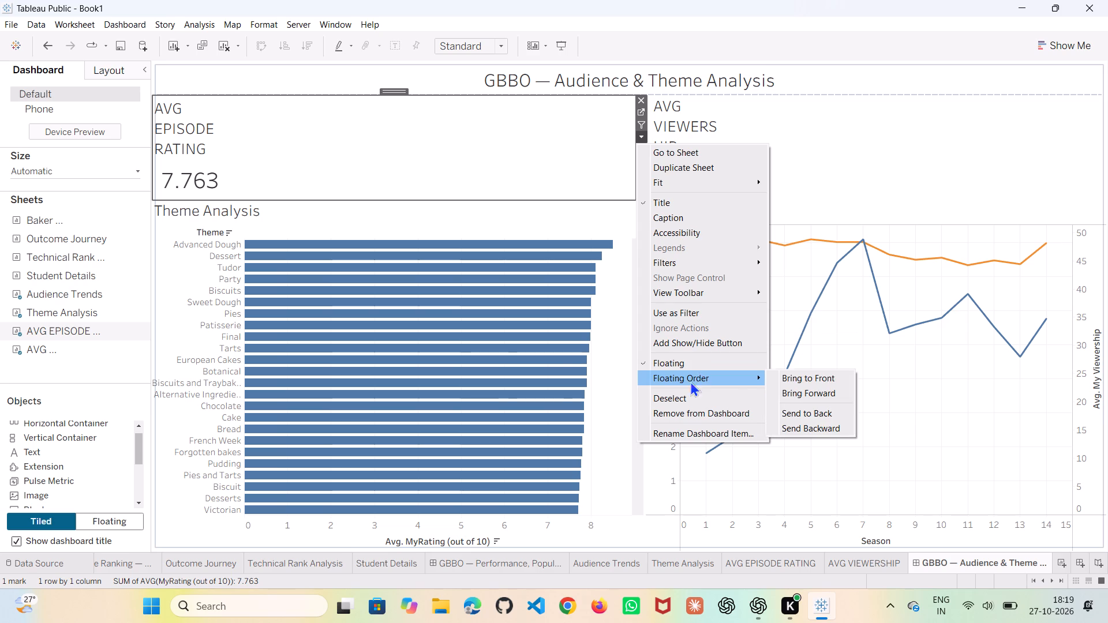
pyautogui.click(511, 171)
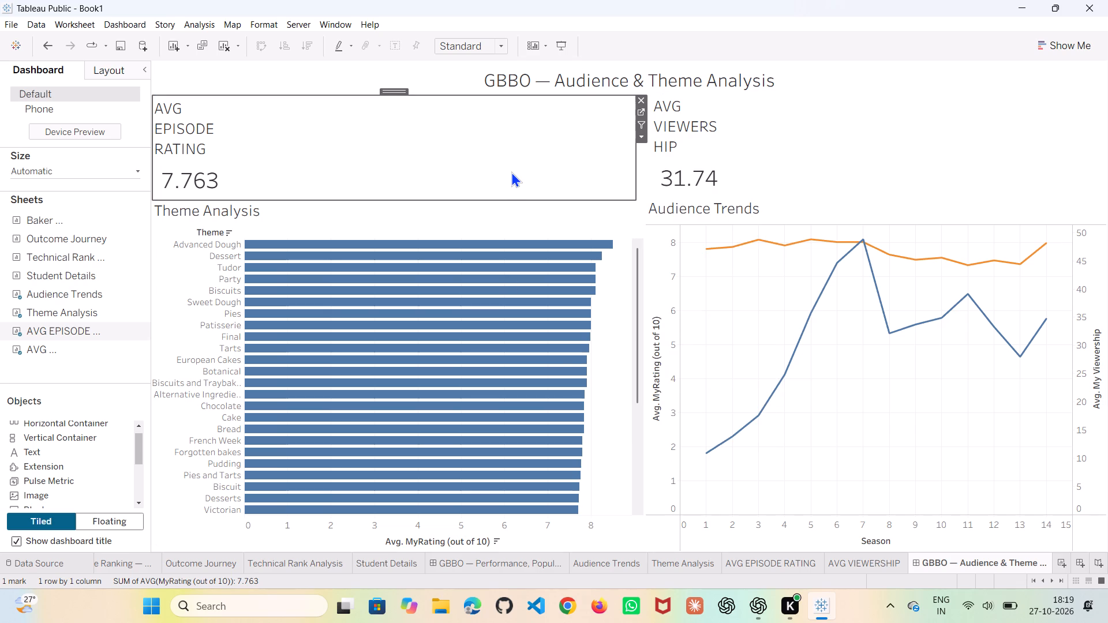
# Select the AVG VIEWERSHIP KPI on the dashboard and open its options.
pyautogui.click(684, 121)
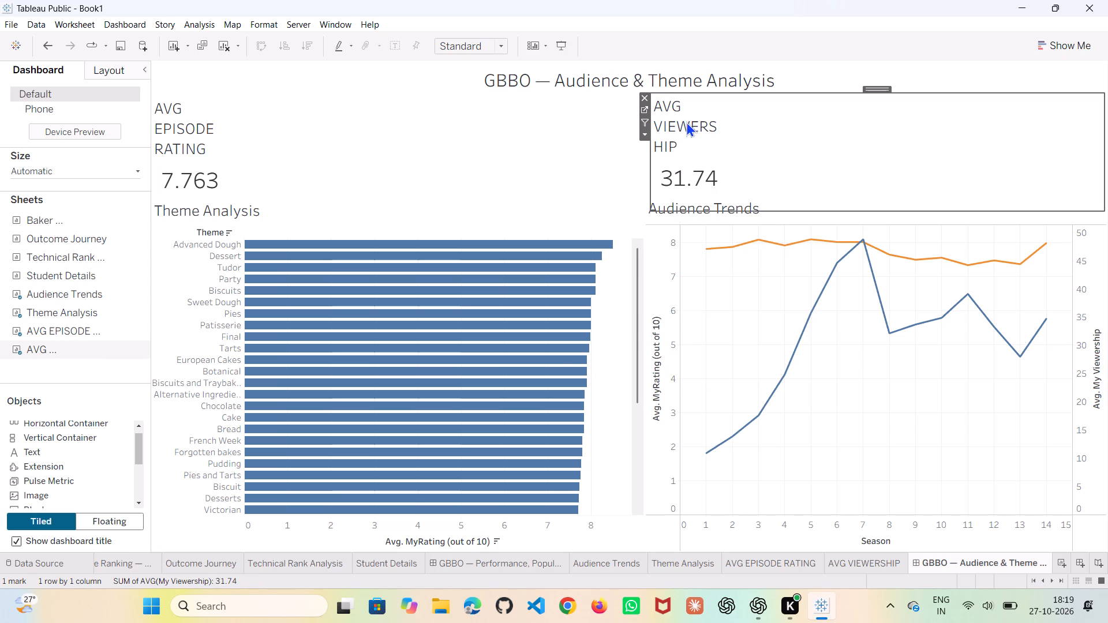
pyautogui.click(647, 133)
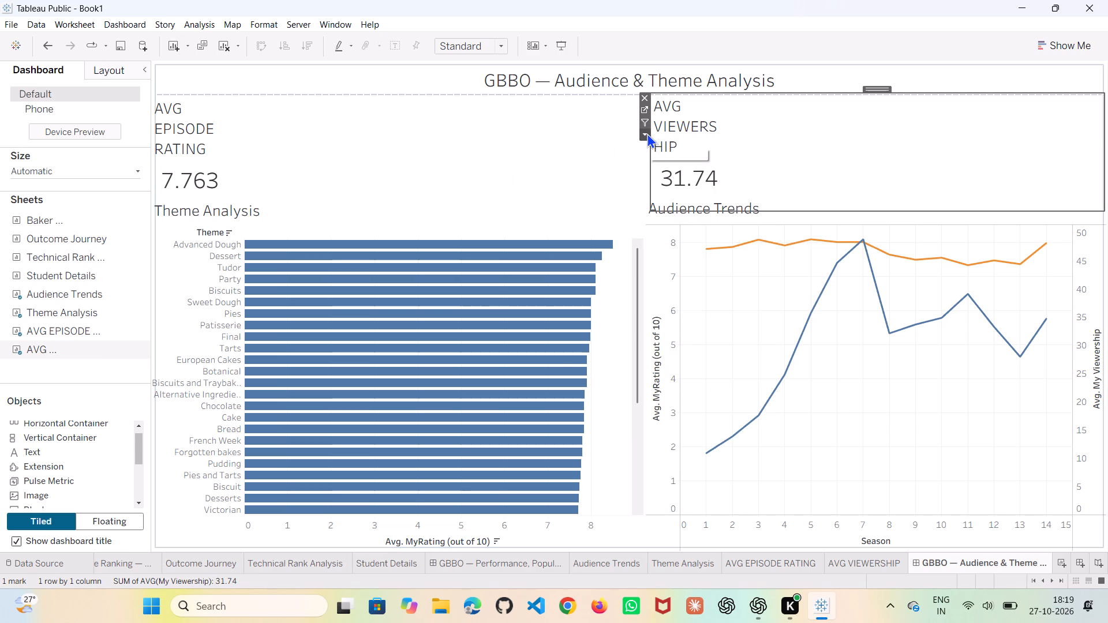
pyautogui.click(647, 133)
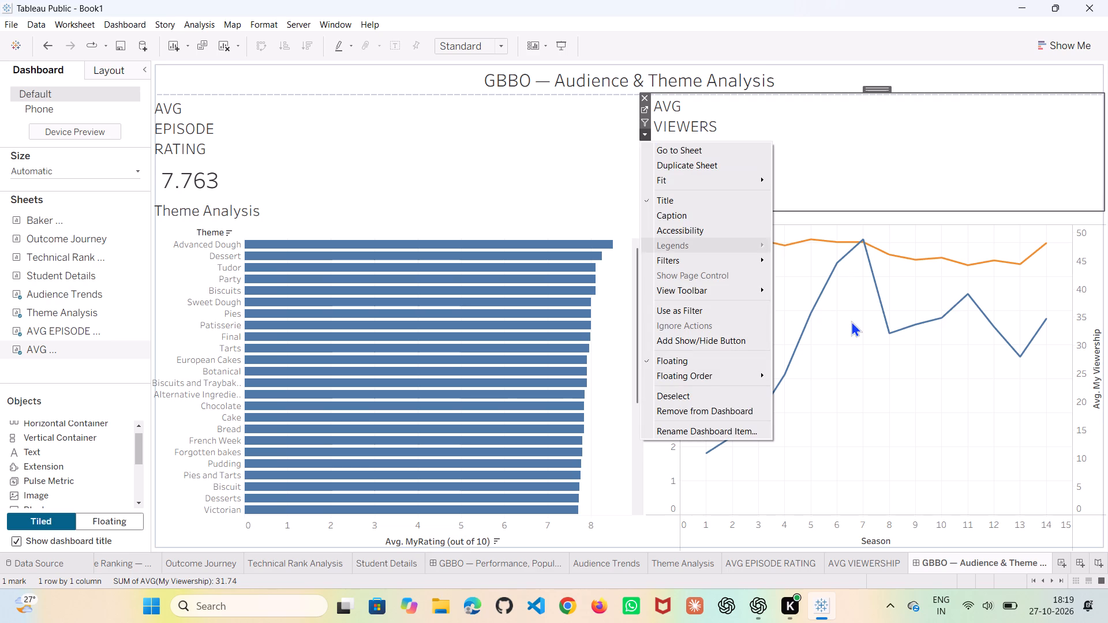